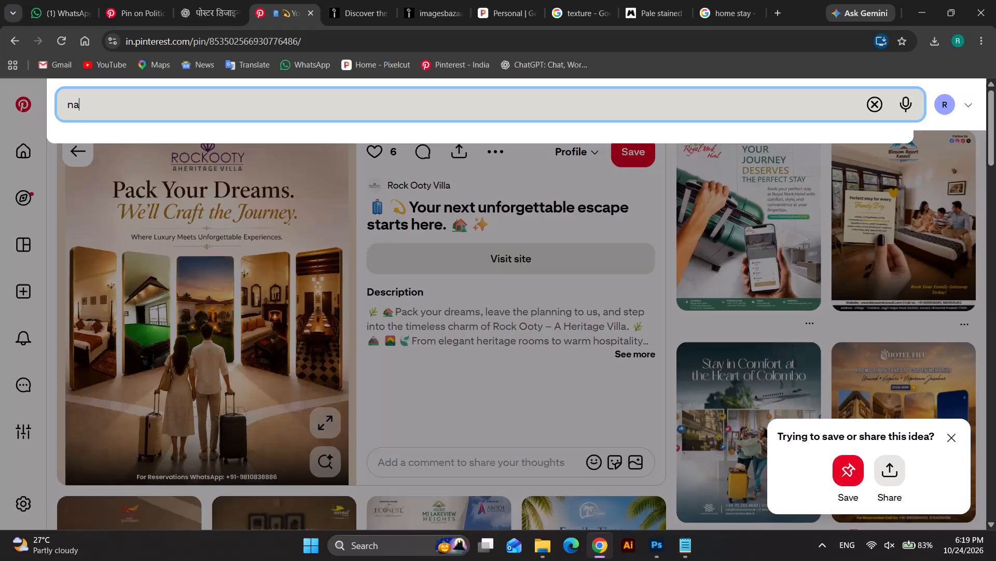
Search Pinterest for "national school of drama".
text(tional school)
key(space)
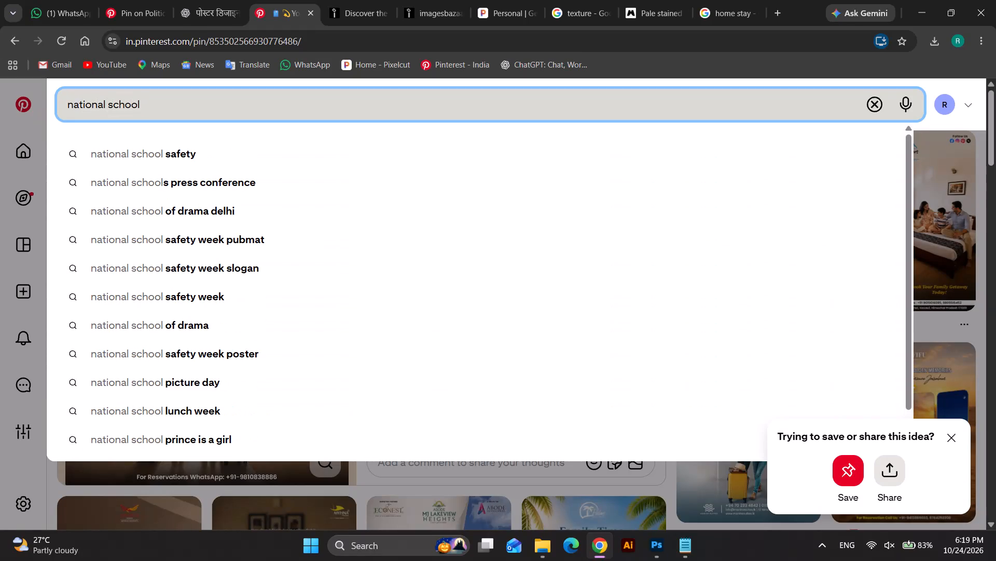
text(of)
key(space)
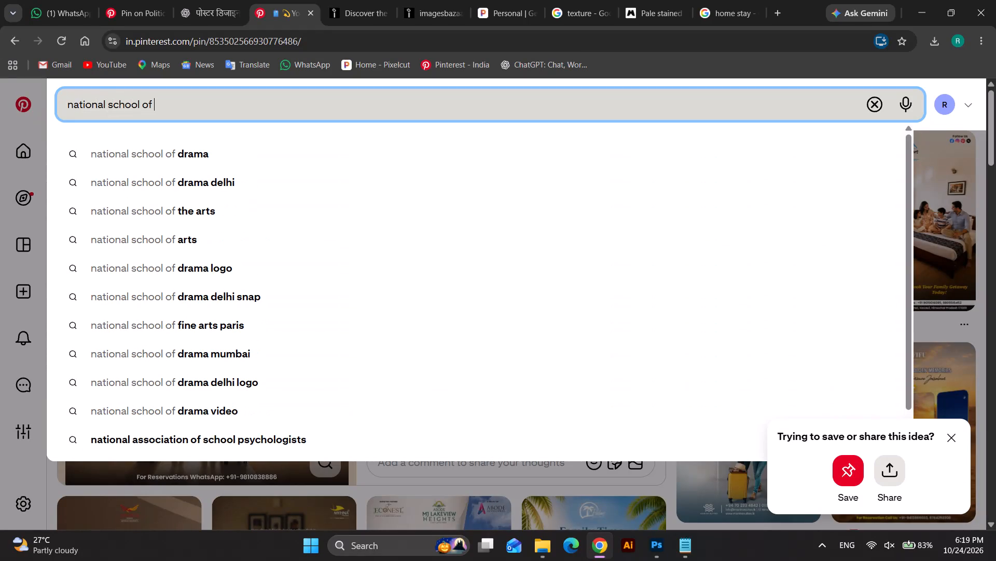
key(Down)
key(Return)
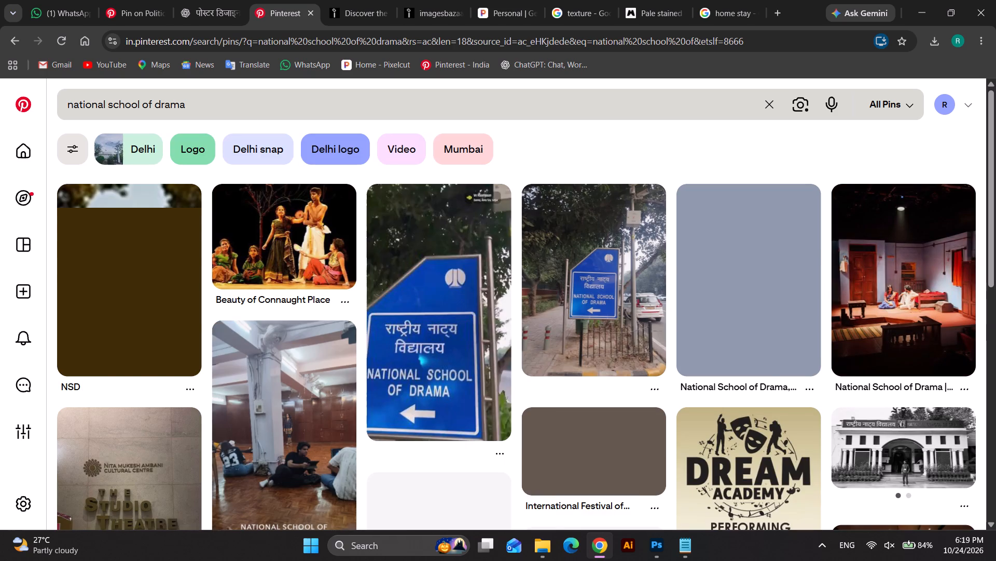
Refine the Pinterest search to "national school of drama ads".
click(250, 95)
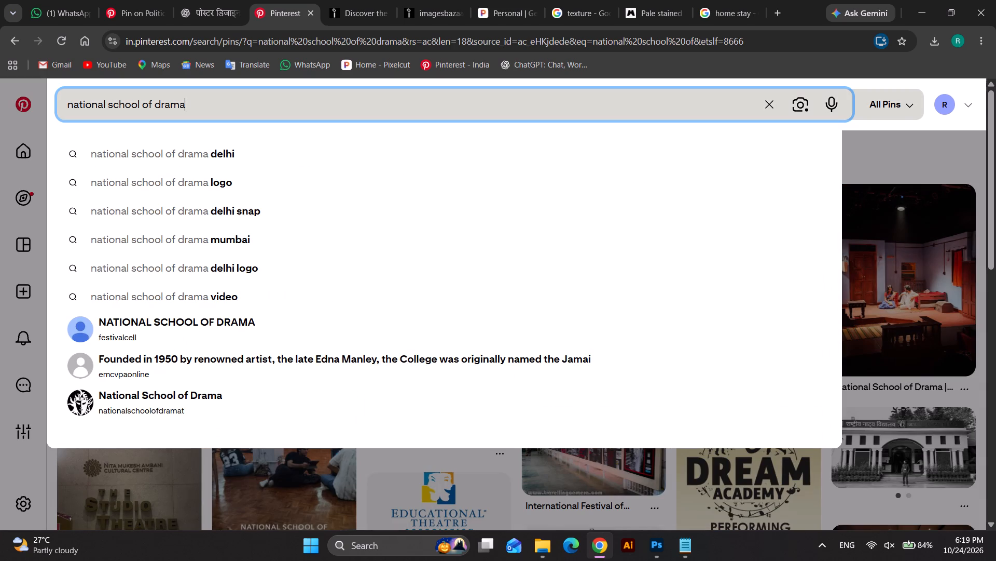
key(space)
text(ads)
key(Return)
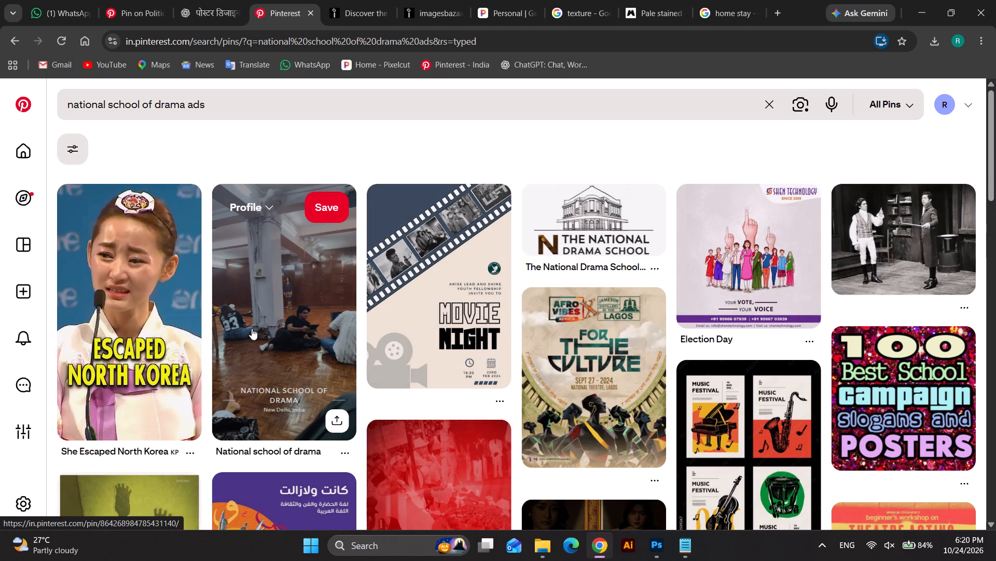
Open the Movie Night film-strip poster pin and browse its related film poster designs for a layout reference.
click(421, 288)
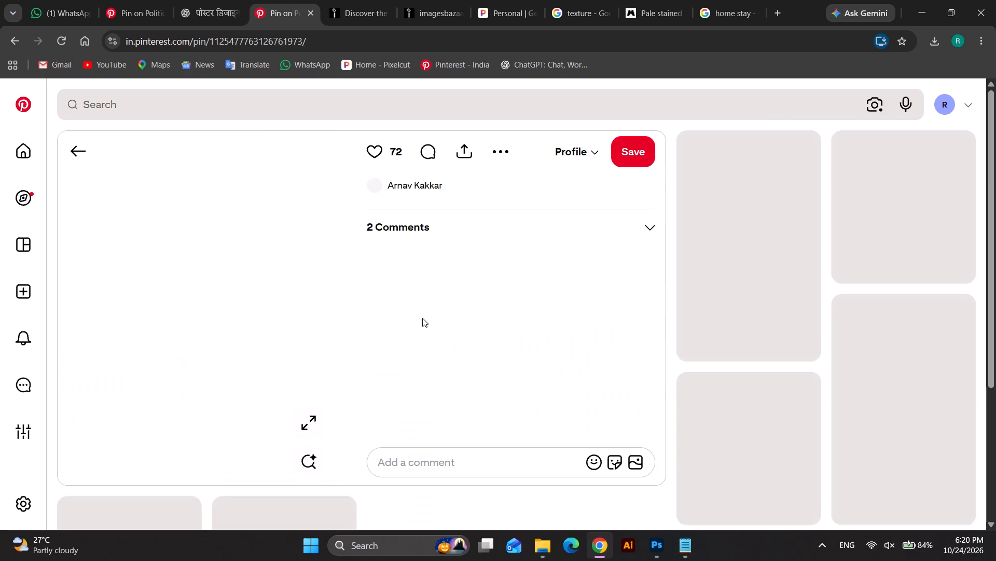
scroll(470, 351, down, 1)
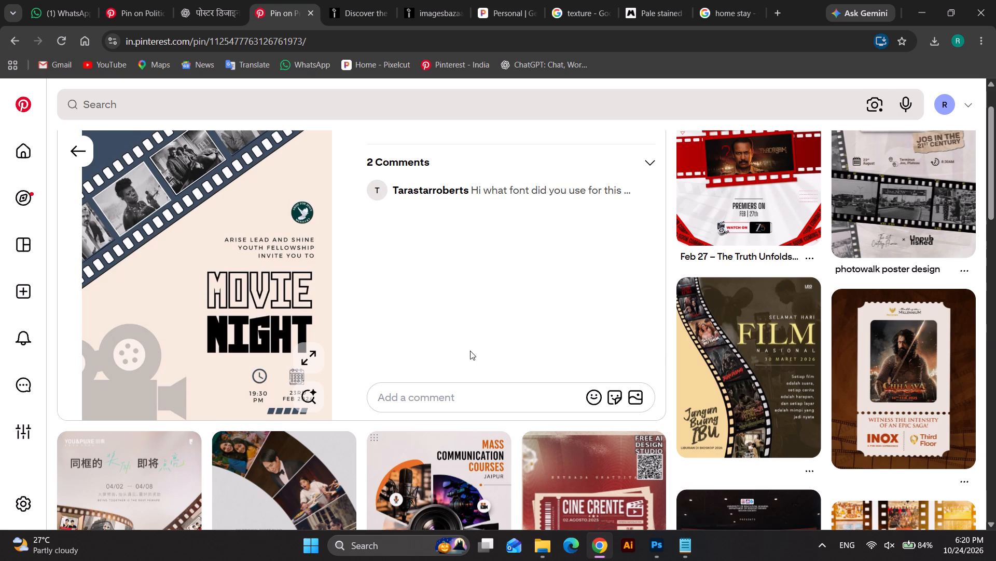
scroll(470, 351, down, 3)
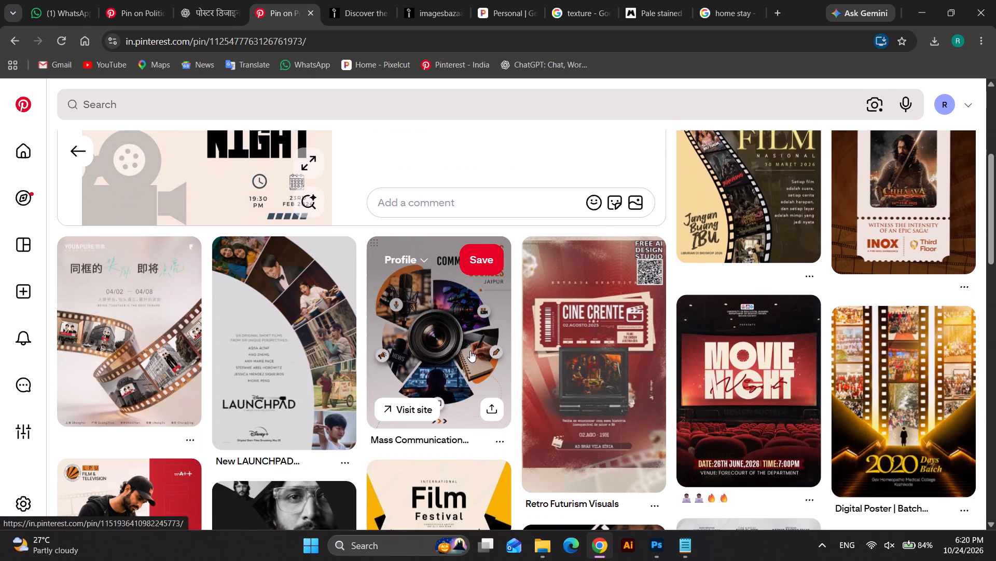
scroll(610, 357, down, 1)
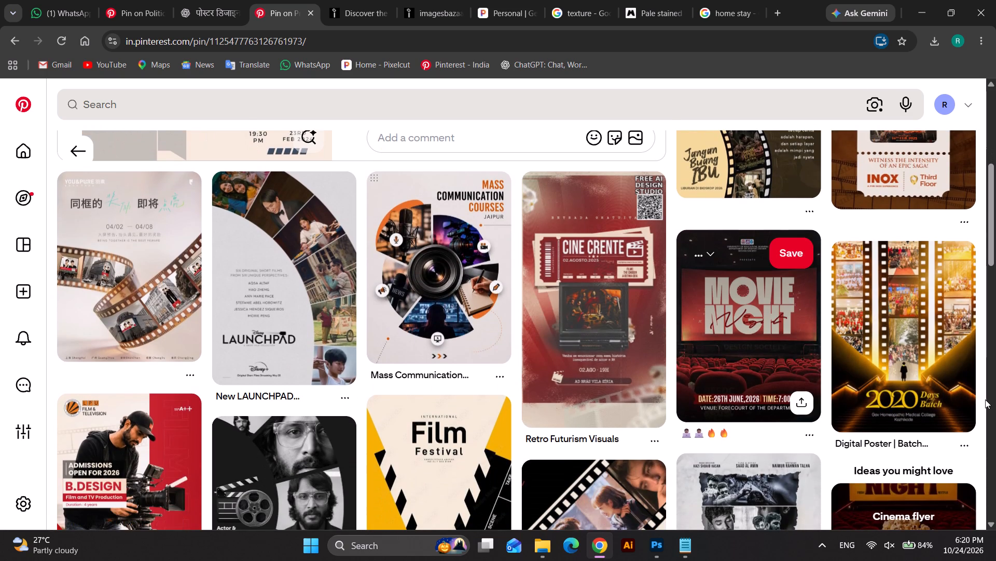
scroll(465, 282, down, 2)
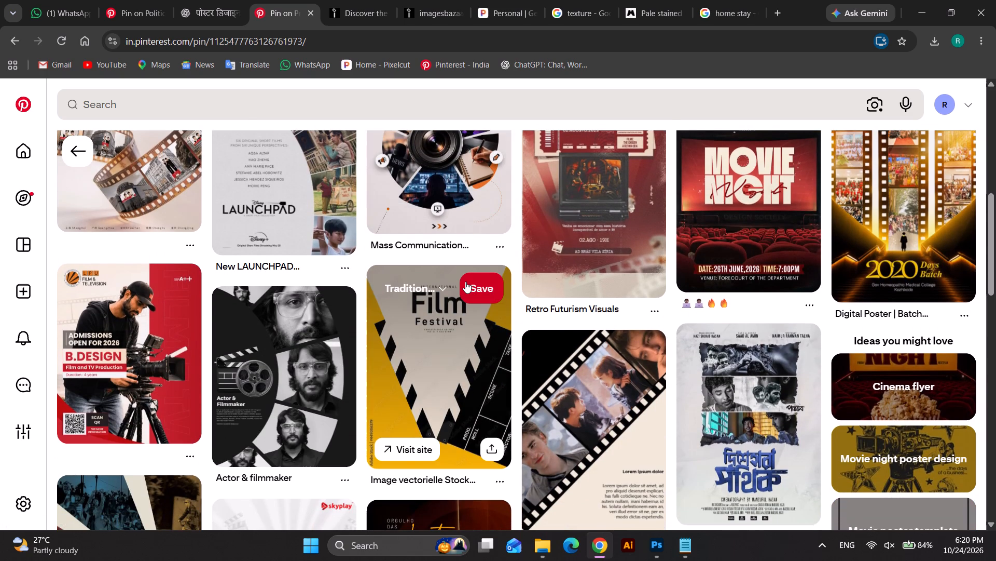
Switch to Notepad to check the Hindi poster copy about Bihar's NSD campus, and return to Pinterest in Chrome.
click(662, 549)
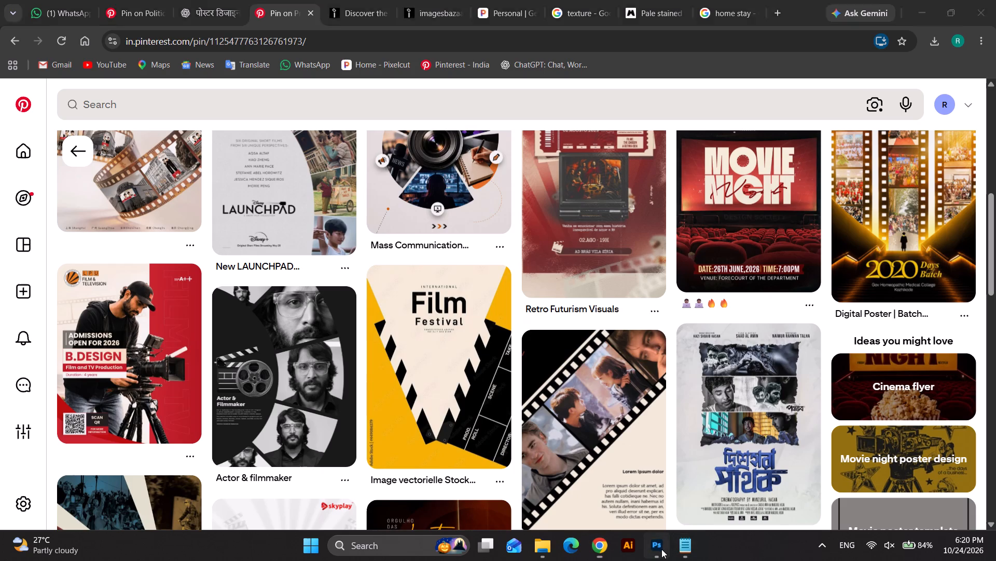
click(691, 551)
click(272, 319)
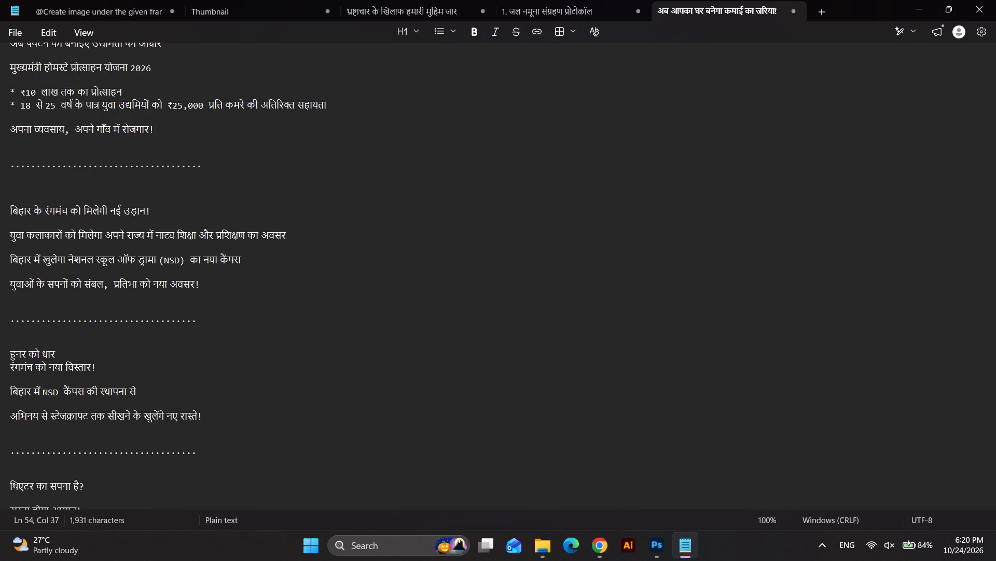
key(alt+Tab)
key(alt+Tab)
key(alt+Tab)
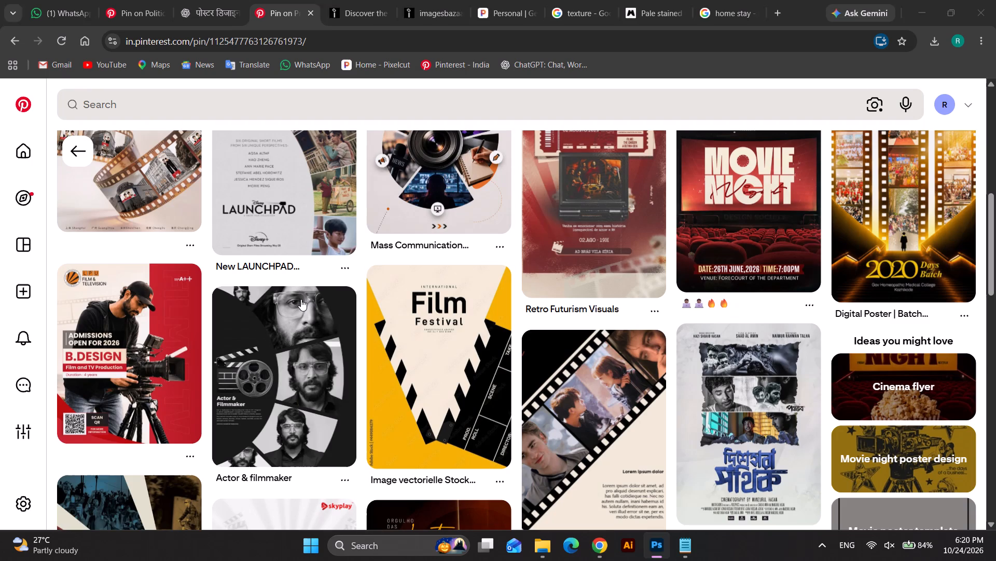
Browse further through the film and movie poster designs related to the Movie Night pin.
scroll(298, 282, down, 4)
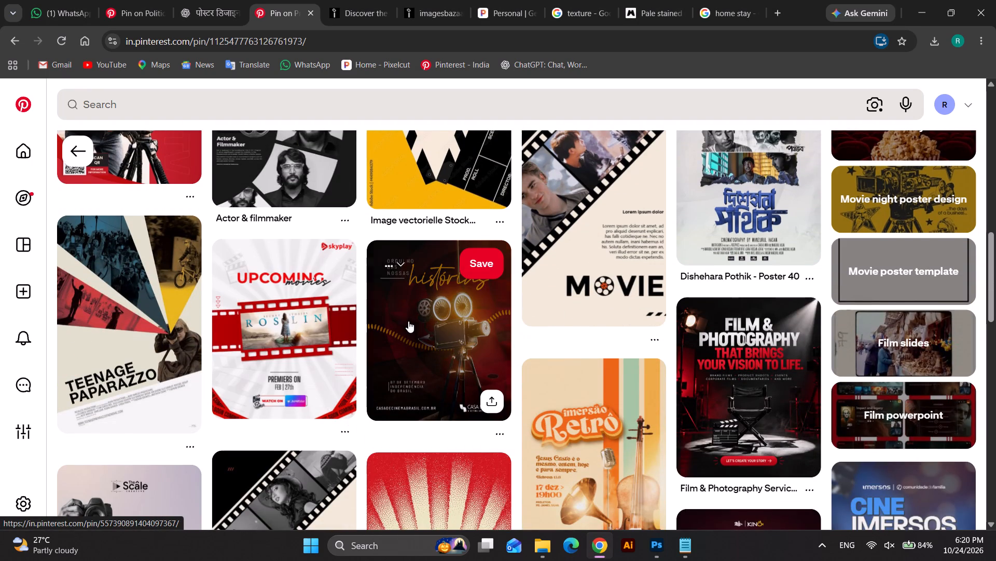
scroll(408, 321, down, 2)
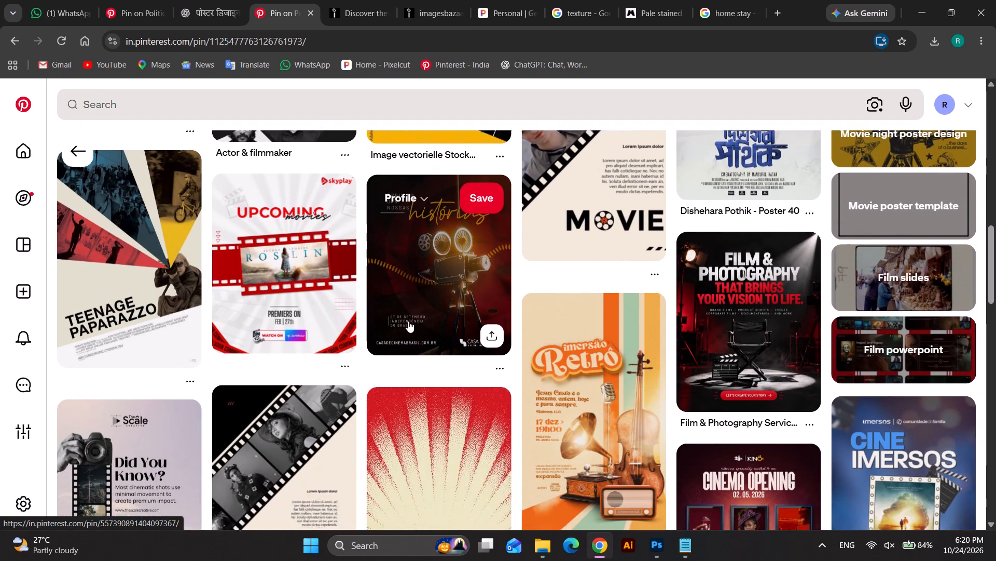
scroll(408, 321, down, 1)
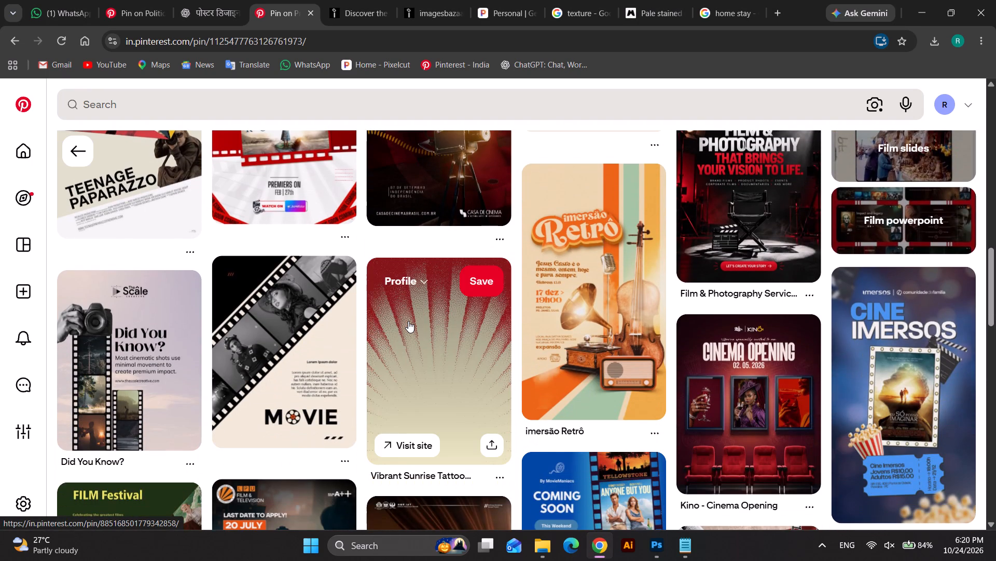
scroll(409, 321, down, 5)
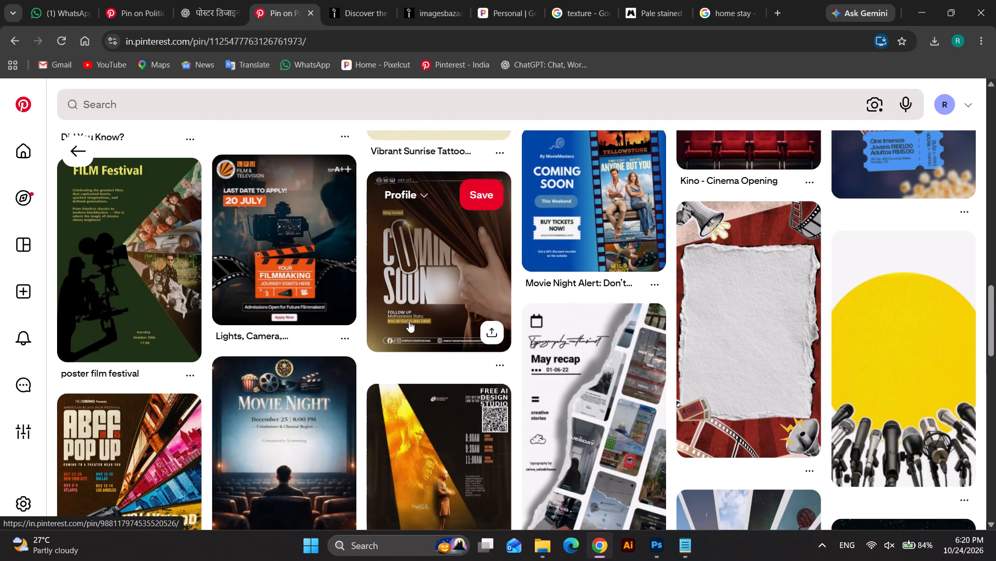
scroll(409, 321, down, 4)
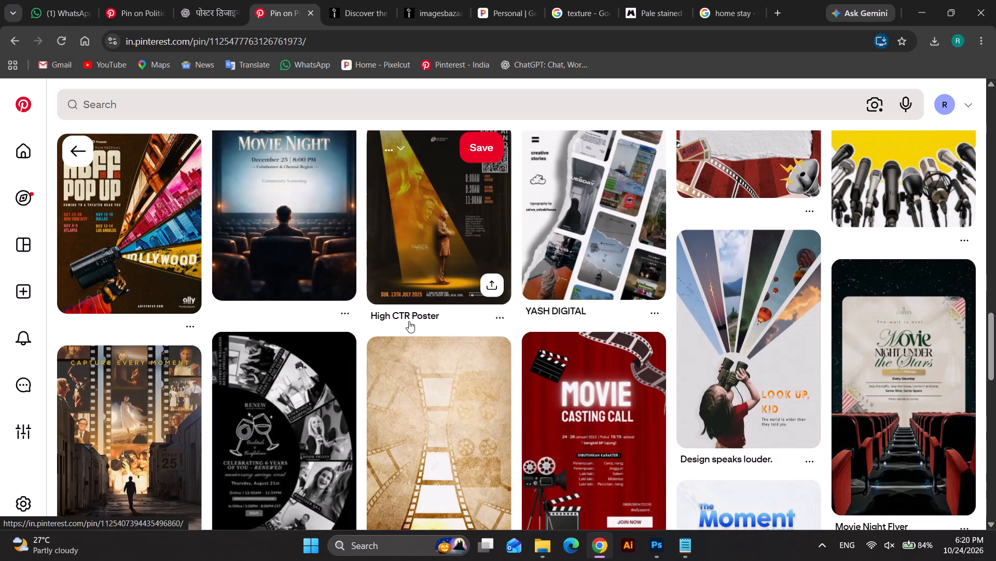
scroll(409, 321, up, 6)
scroll(158, 135, up, 1)
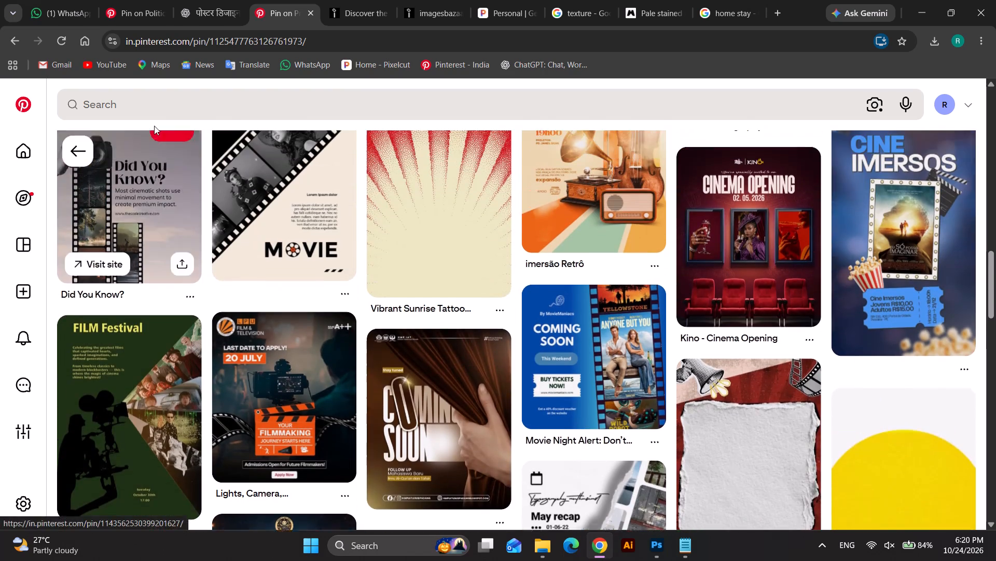
Search Pinterest for "drama poster".
click(144, 103)
text(drama)
key(space)
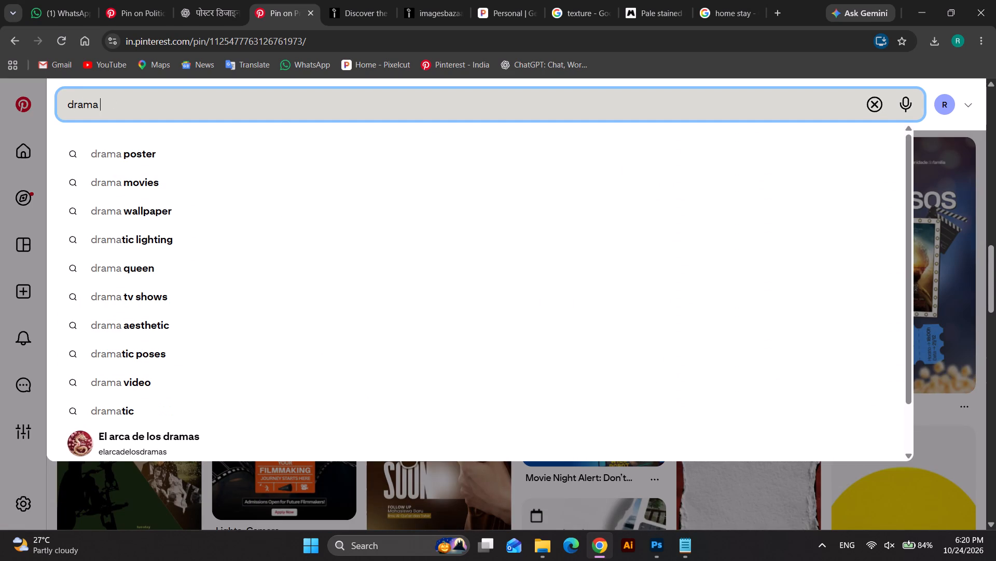
key(Down)
key(Return)
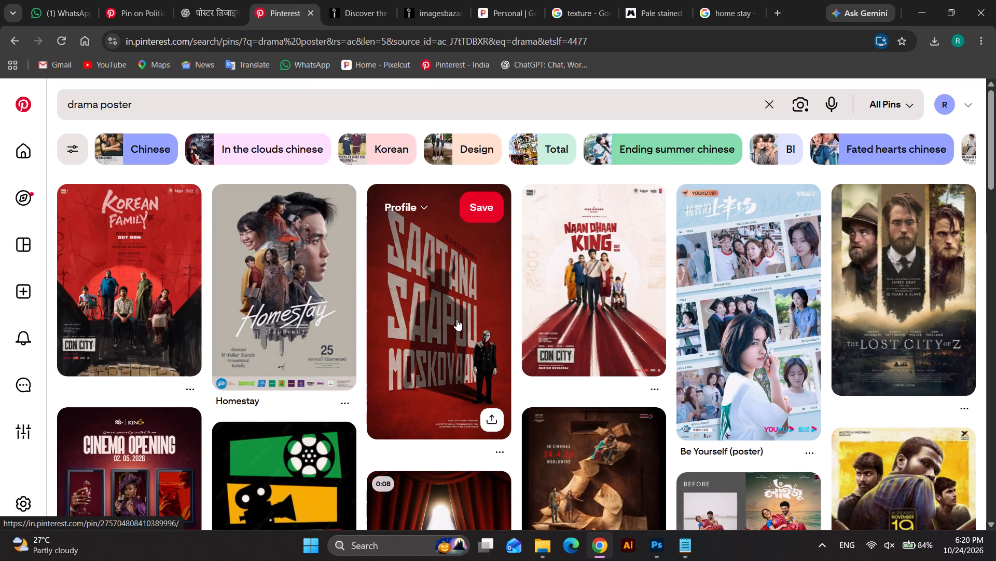
Open the red "Korean Family" Con City poster pin and copy its image.
click(144, 274)
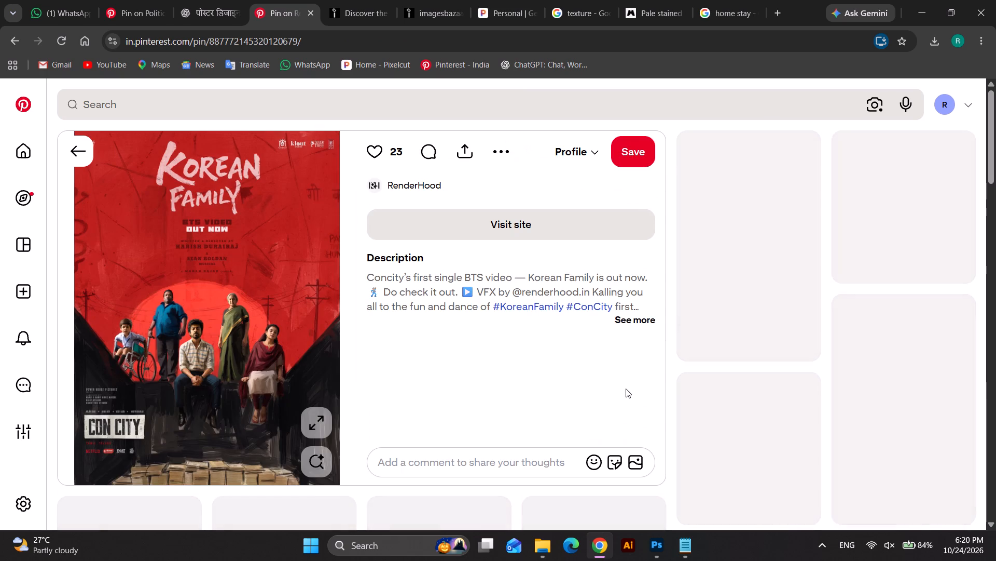
scroll(271, 286, down, 2)
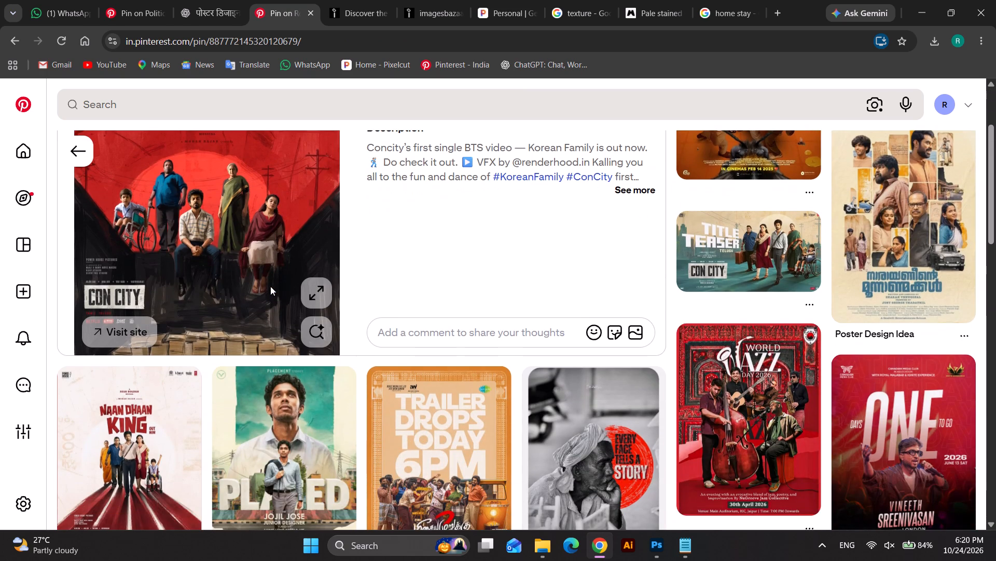
scroll(270, 286, up, 2)
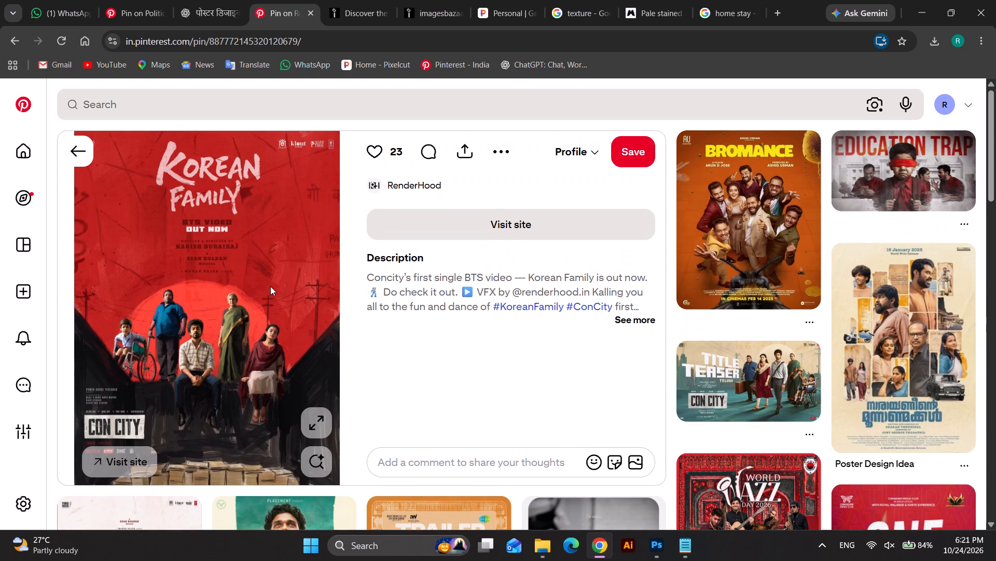
scroll(270, 286, up, 2)
scroll(270, 286, down, 4)
scroll(274, 305, up, 2)
scroll(226, 273, up, 2)
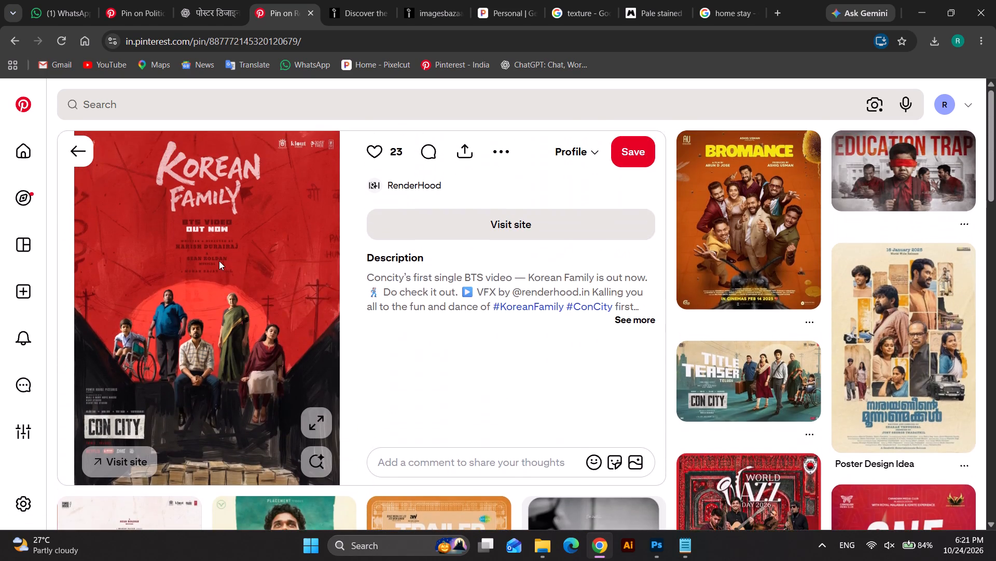
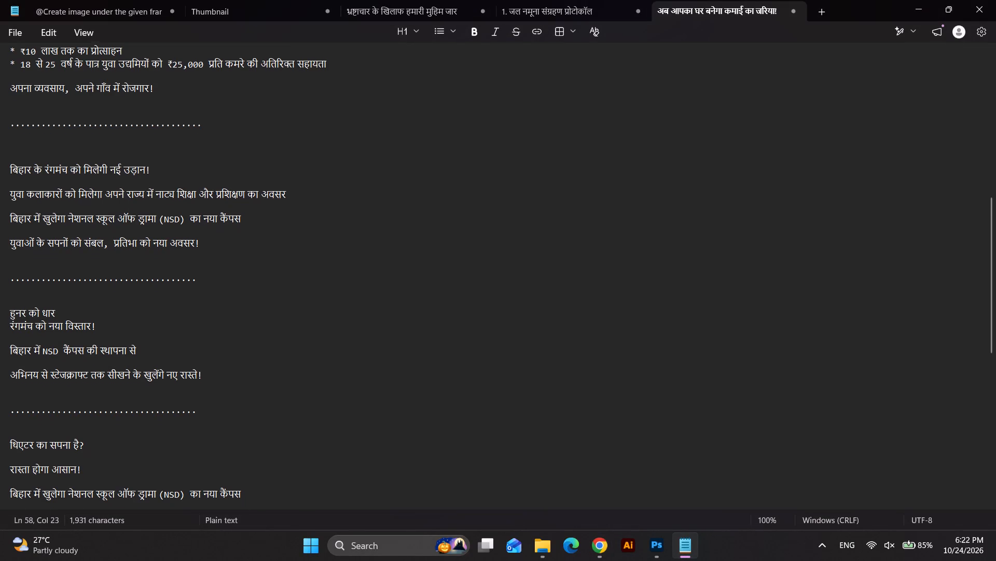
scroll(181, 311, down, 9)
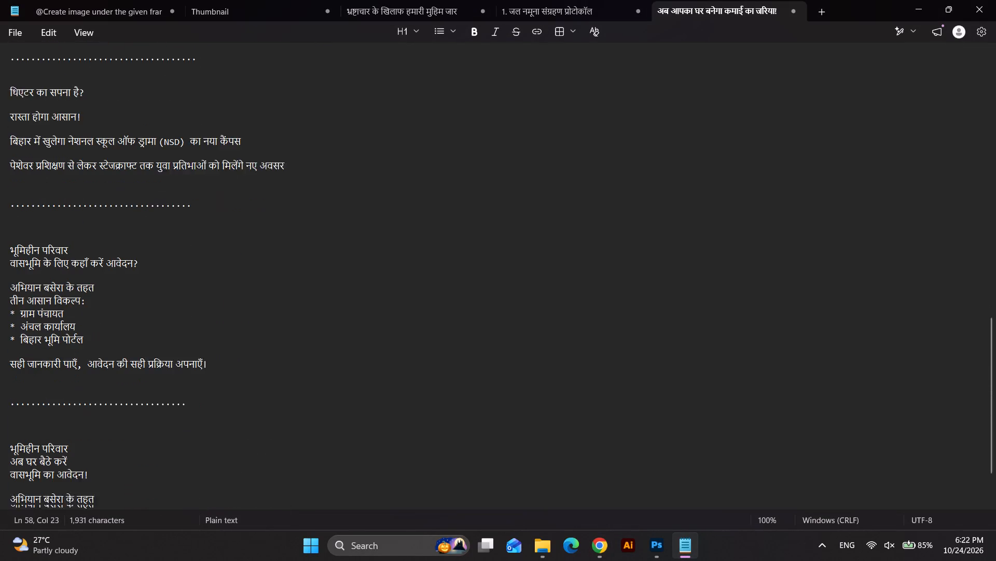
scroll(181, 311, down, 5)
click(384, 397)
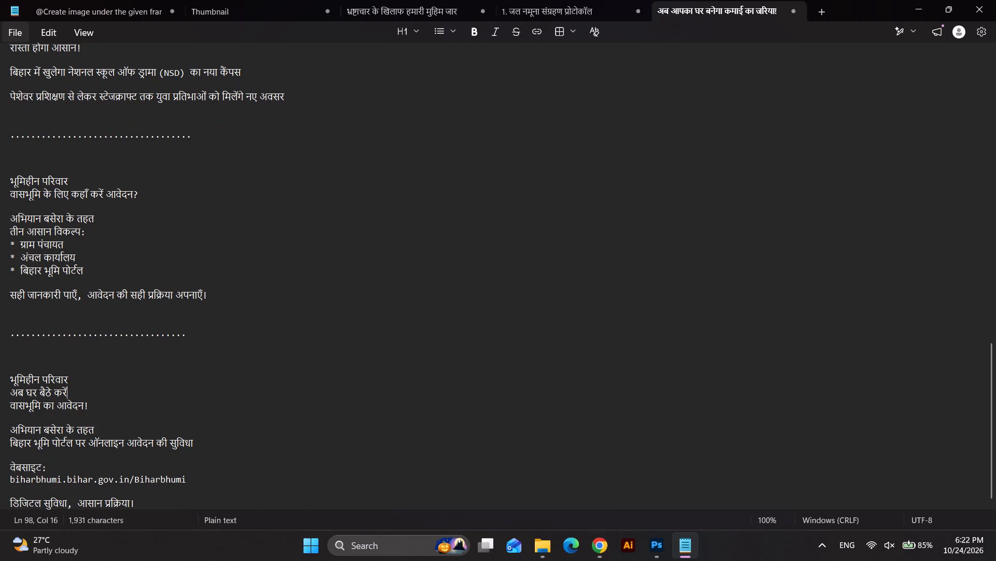
Return to ChatGPT in Chrome, open the generated Bihar theatre poster at full view and copy its image.
click(607, 534)
scroll(491, 314, down, 1)
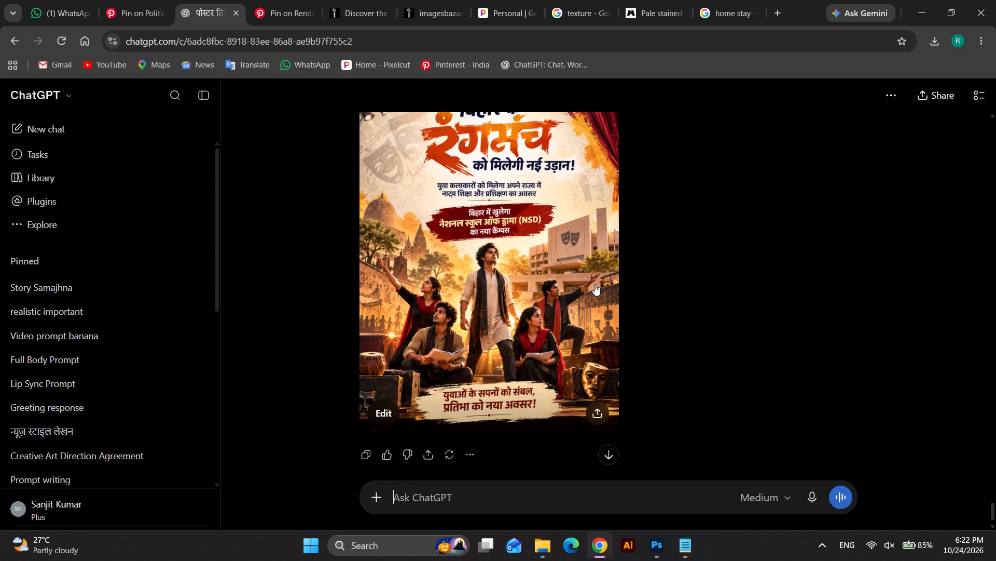
scroll(594, 284, up, 1)
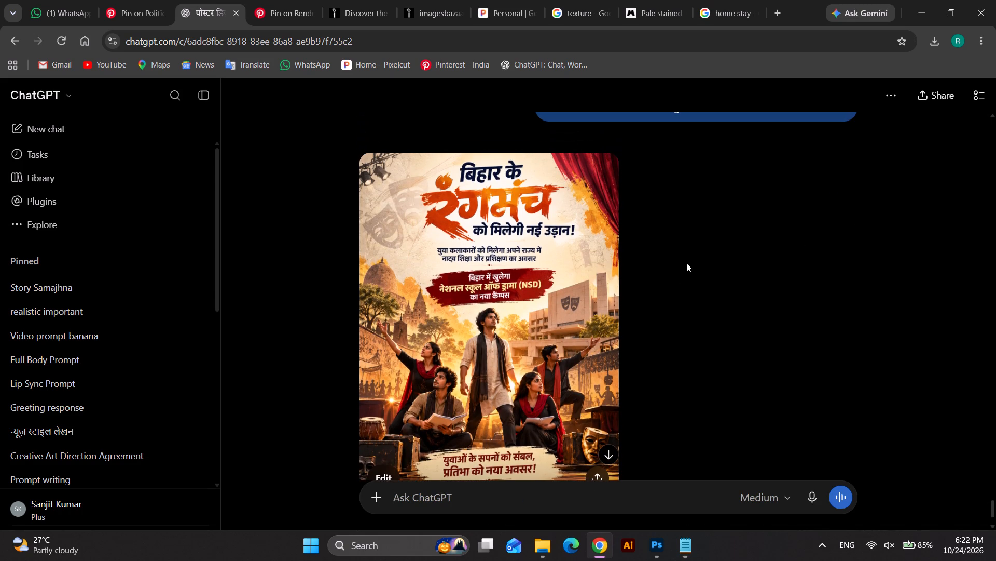
scroll(509, 247, down, 2)
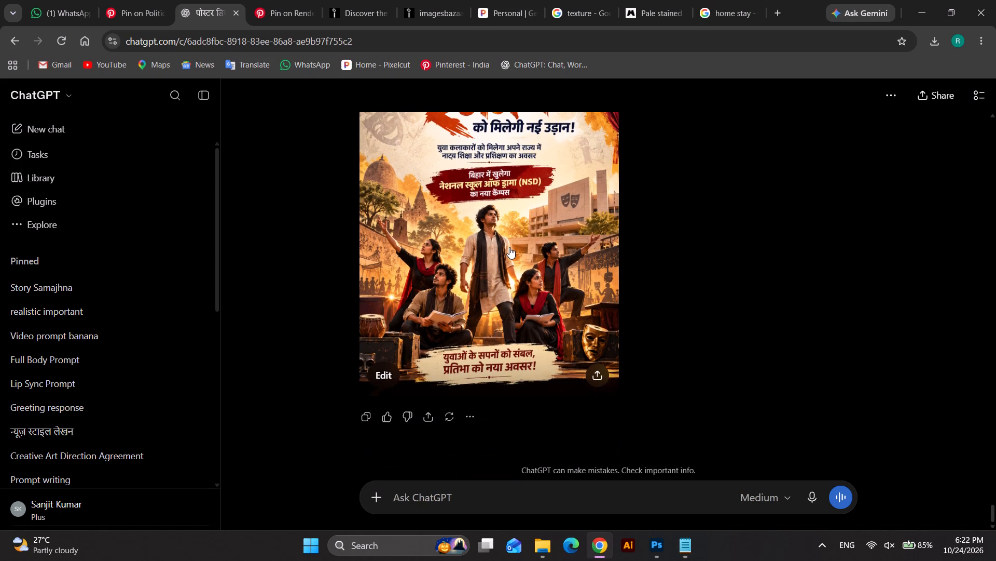
scroll(509, 247, up, 1)
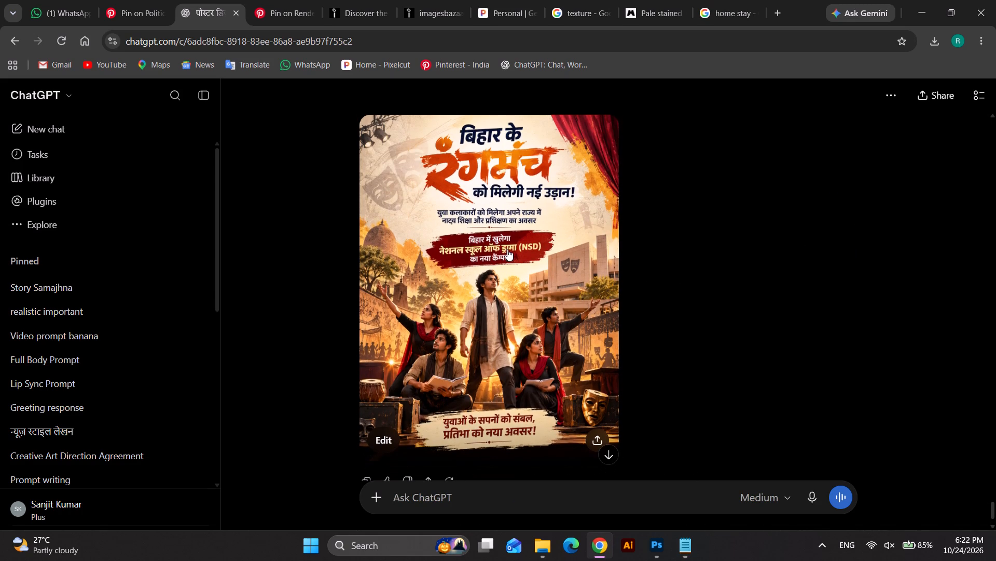
click(504, 239)
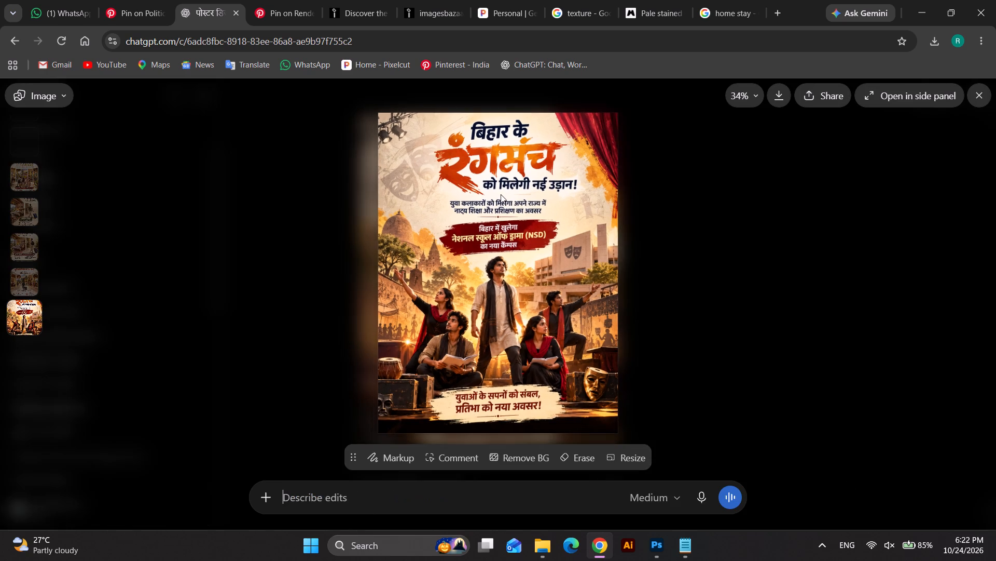
right_click(502, 194)
click(544, 247)
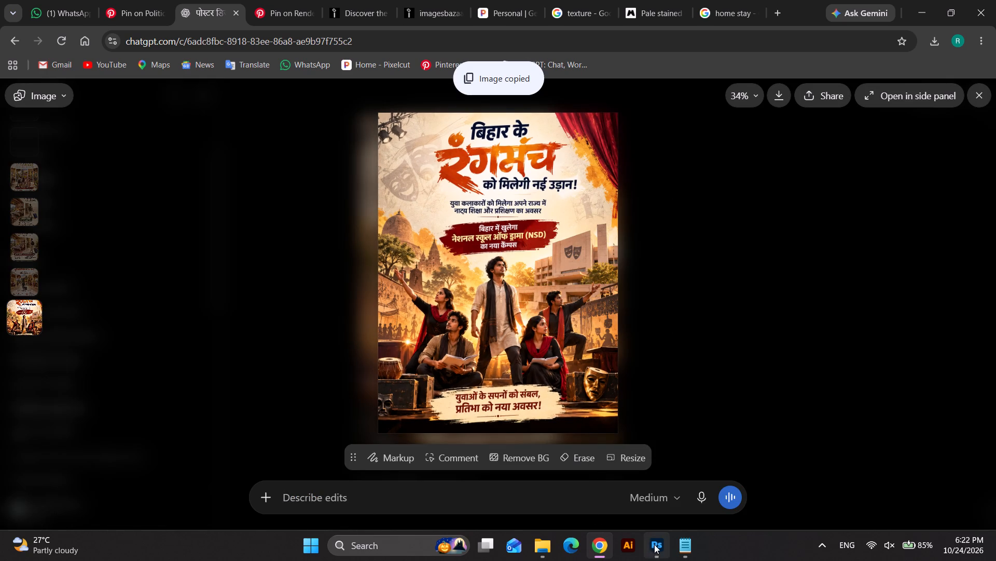
Switch to Photoshop and save the open homestay poster 3.psd as a new PSD file named 4.
click(654, 544)
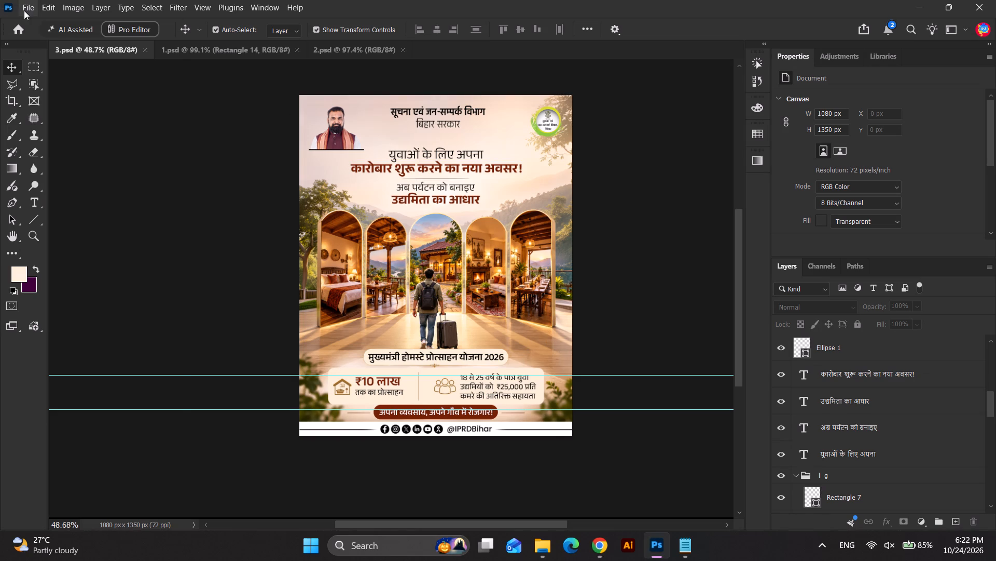
click(24, 10)
click(44, 162)
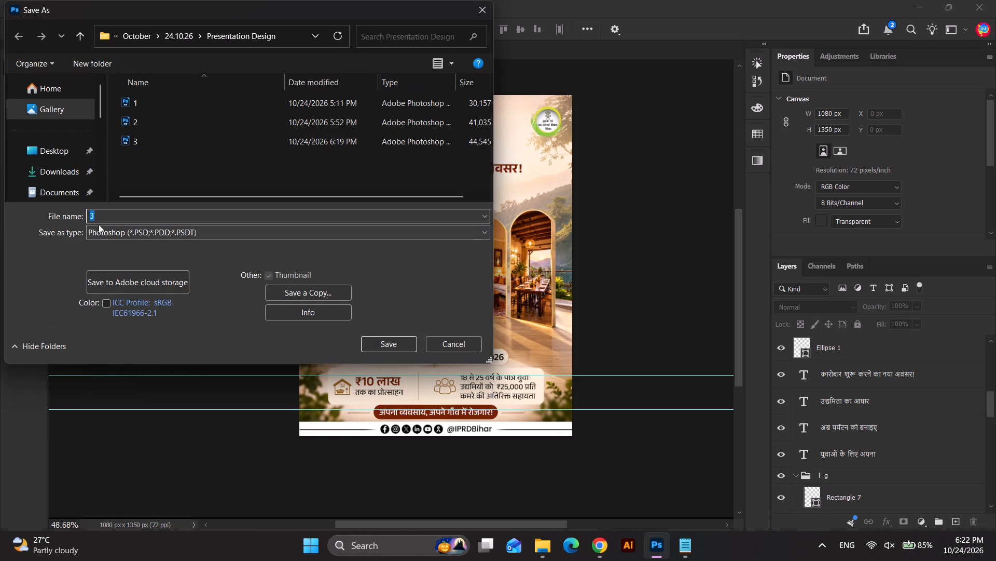
key(4)
key(Return)
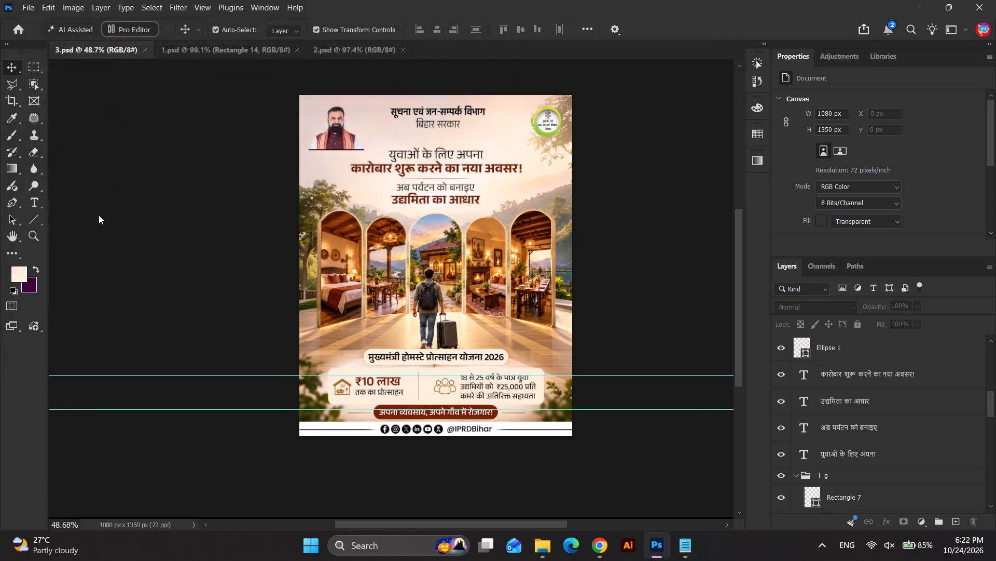
key(Return)
Delete the homestay poster's headline, scheme text and info-box layers, keeping the "l g" group with the header and footer.
drag(270, 163, 507, 353)
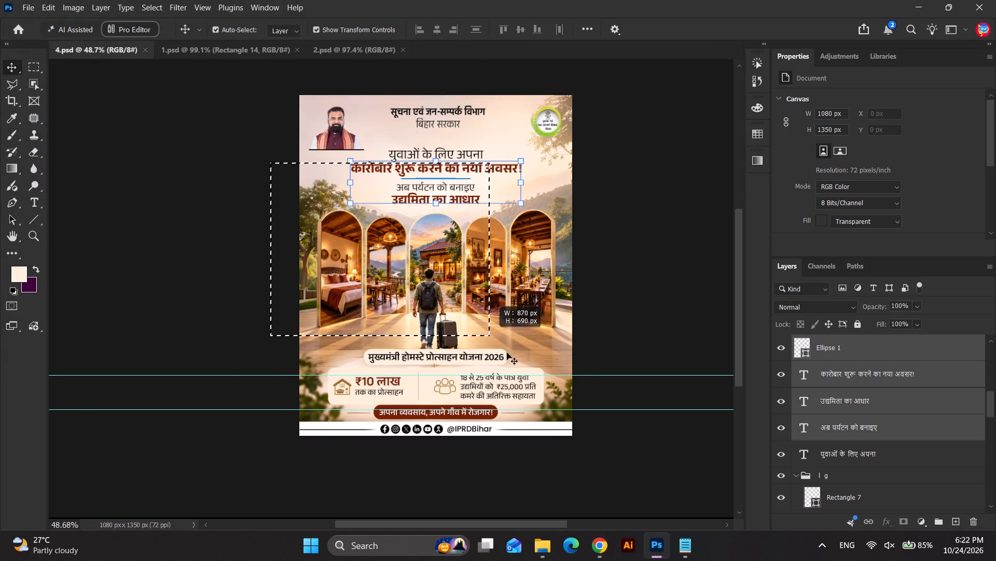
drag(507, 353, 548, 403)
drag(551, 404, 562, 406)
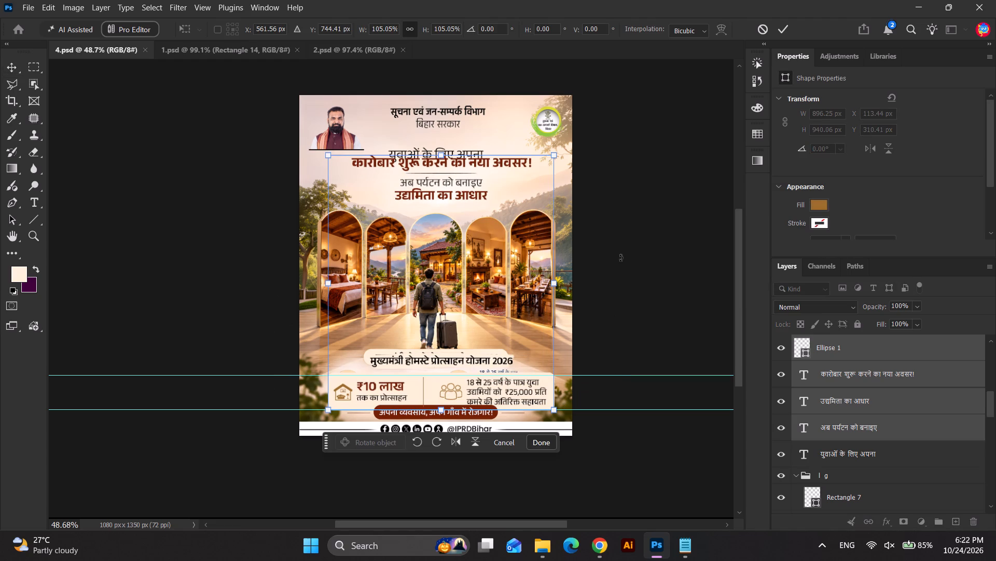
key(Delete)
key(Delete)
key(Return)
key(Delete)
drag(631, 159, 244, 381)
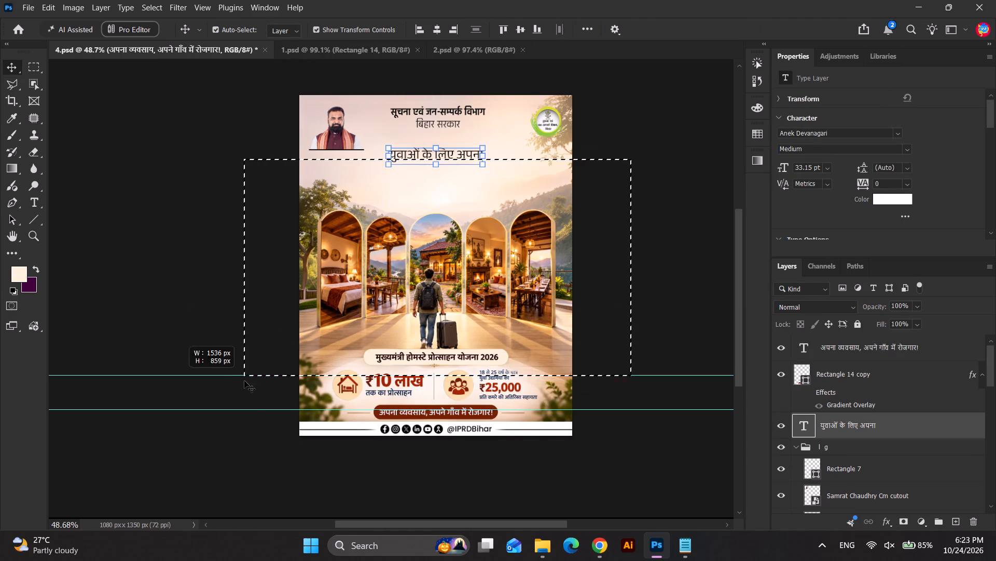
drag(244, 381, 250, 411)
key(Delete)
key(Delete)
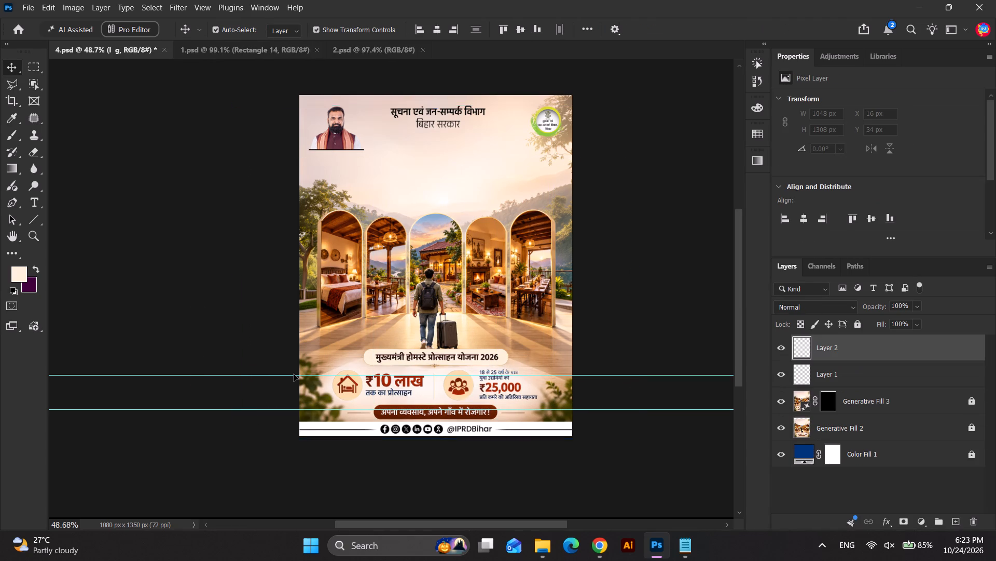
key(ctrl+z)
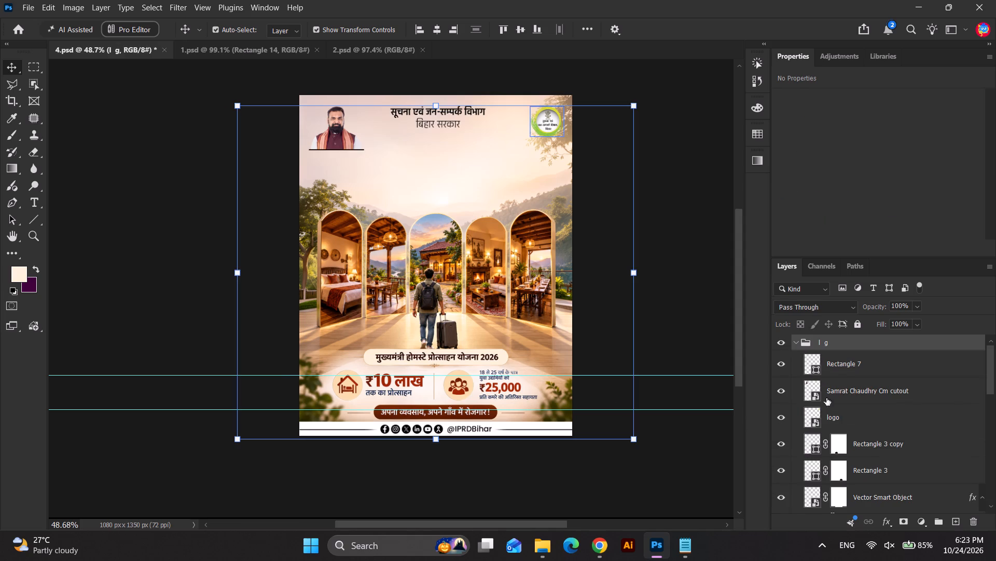
Lock the "l g" header and footer group and collapse it in the layer stack.
click(839, 344)
click(856, 325)
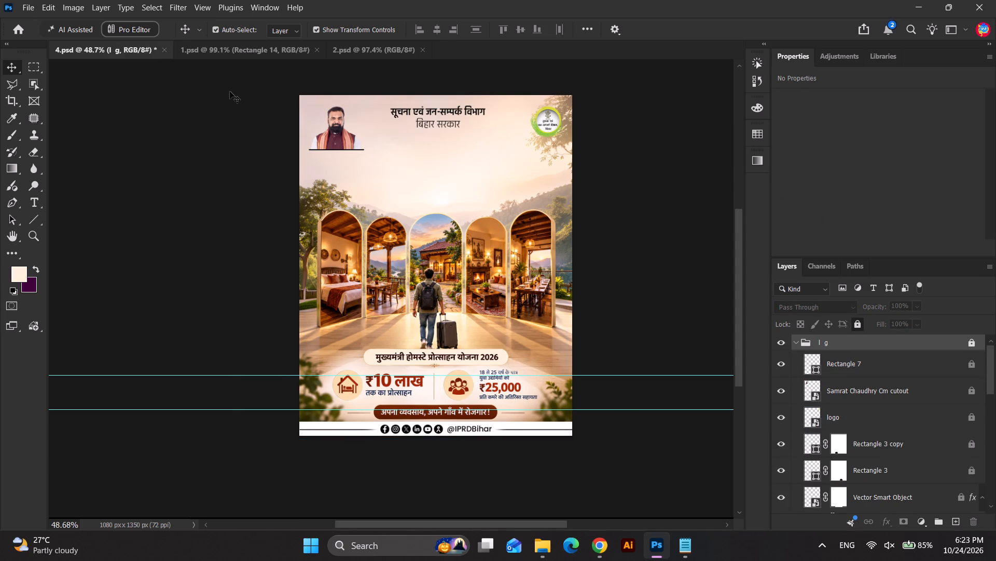
drag(231, 91, 675, 463)
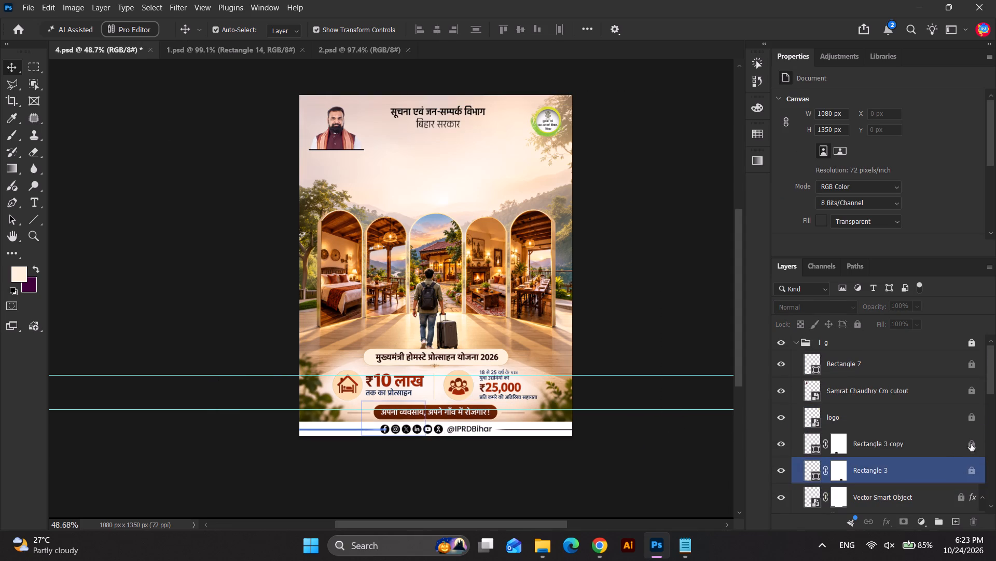
click(796, 342)
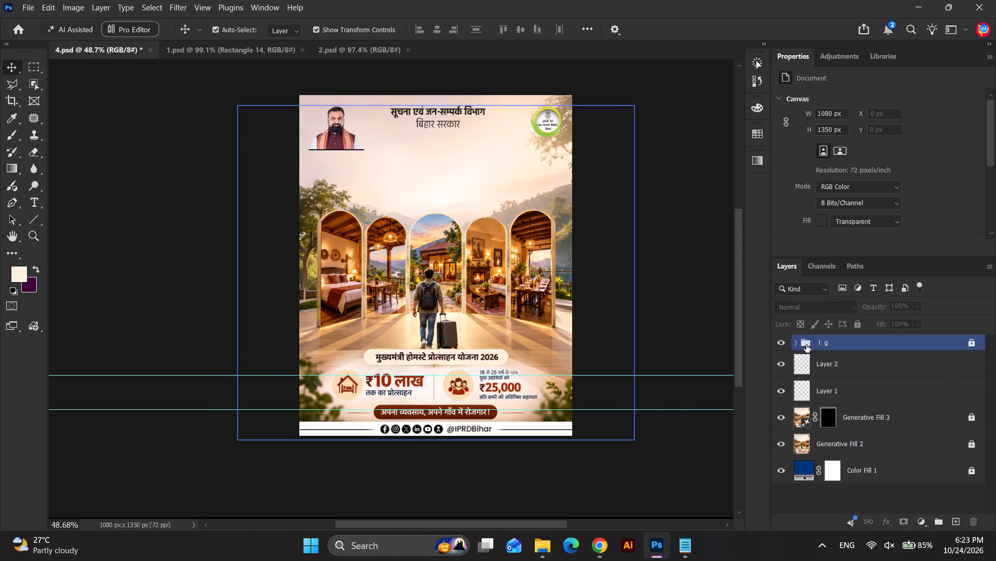
Unlock the Generative Fill 3 and Generative Fill 2 background layers and delete both, leaving the blue Color Fill 1.
click(972, 419)
click(976, 449)
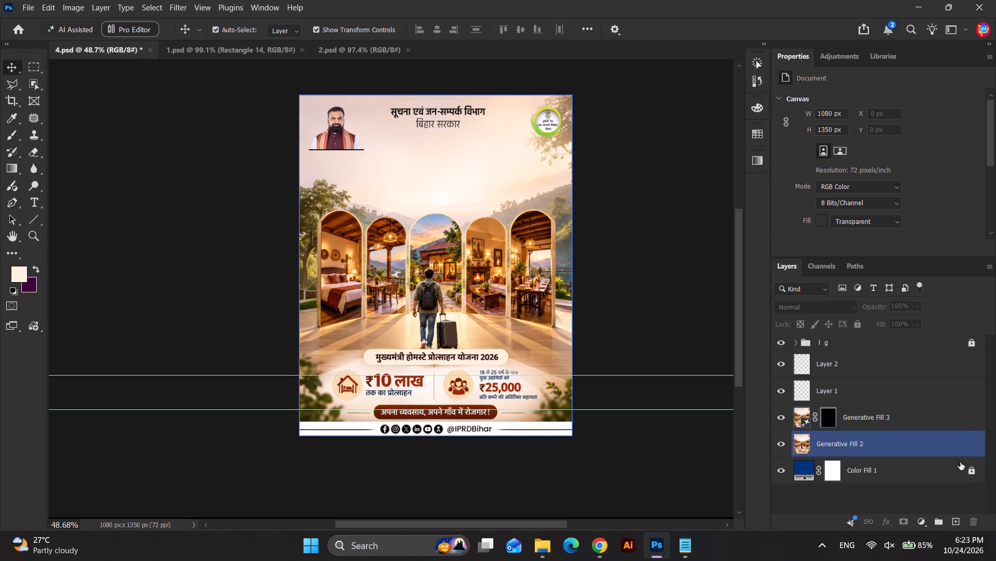
drag(263, 89, 569, 510)
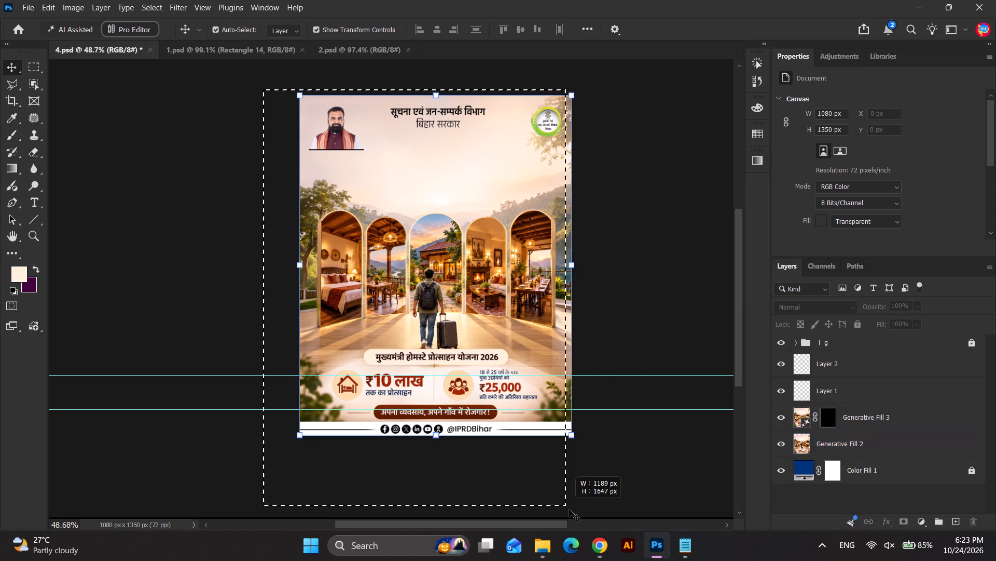
drag(569, 510, 640, 452)
key(Print)
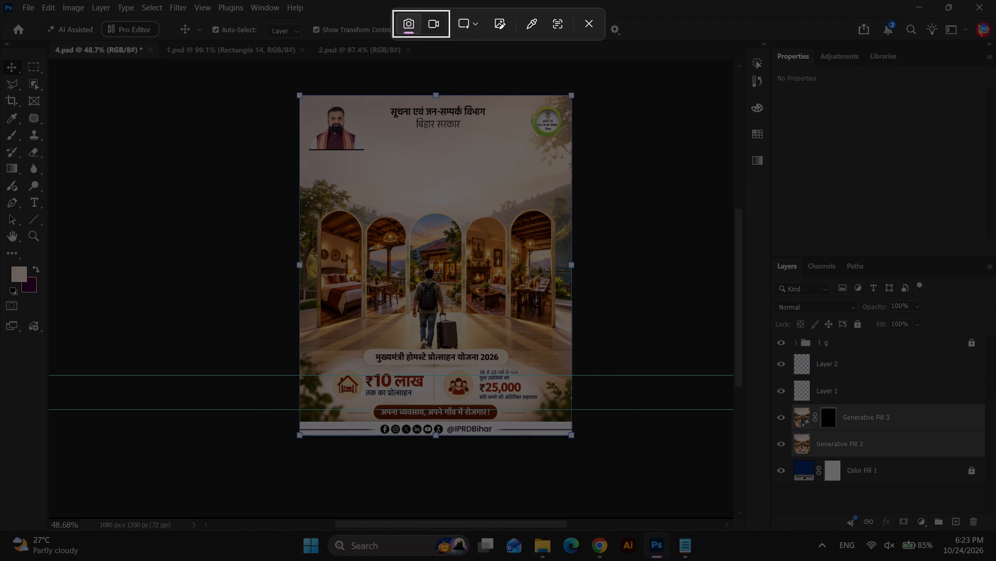
click(585, 30)
key(Delete)
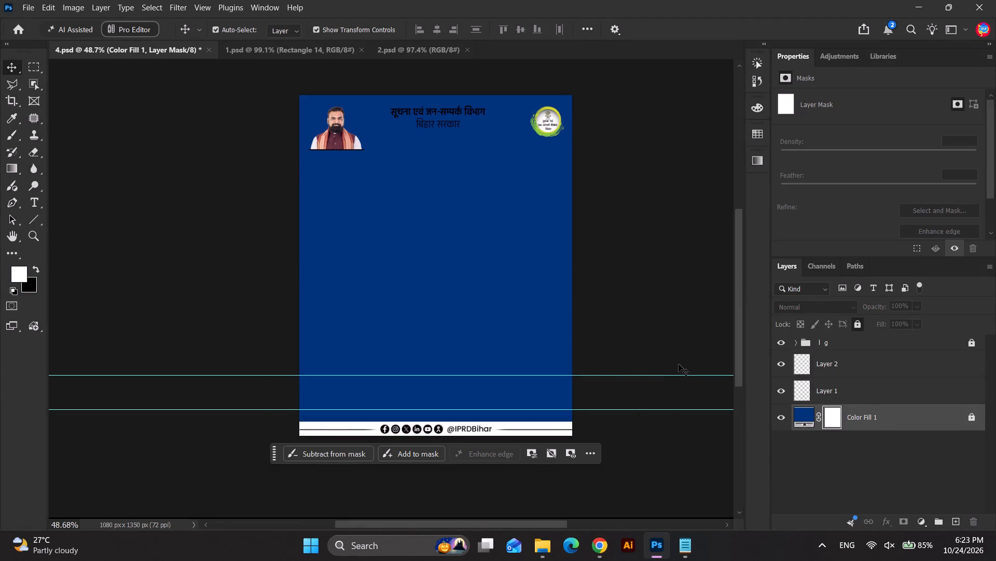
Paste the copied theatre poster, scale it to about 898 × 1198 px between header and footer, and centre it horizontally.
key(ctrl+v)
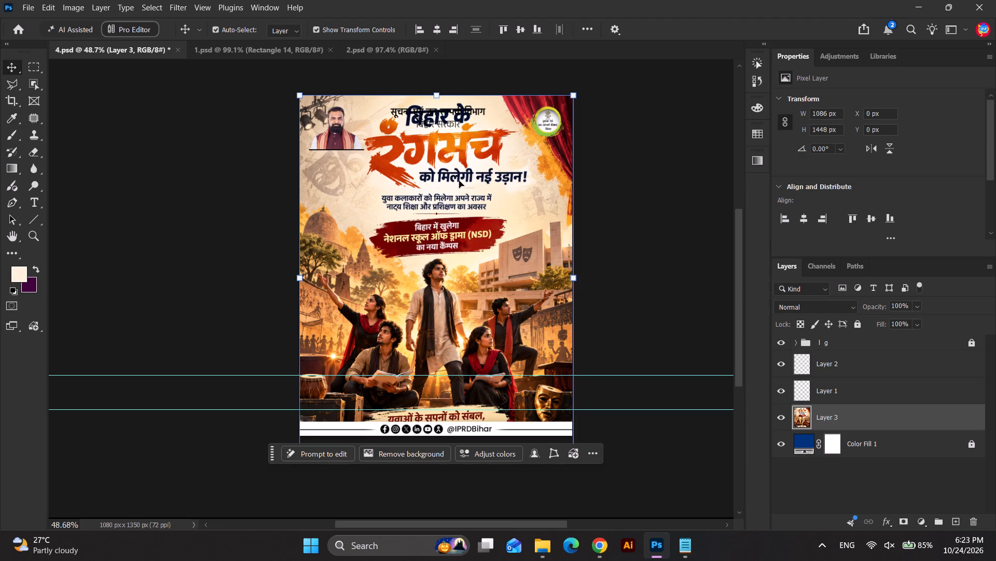
drag(435, 89, 433, 123)
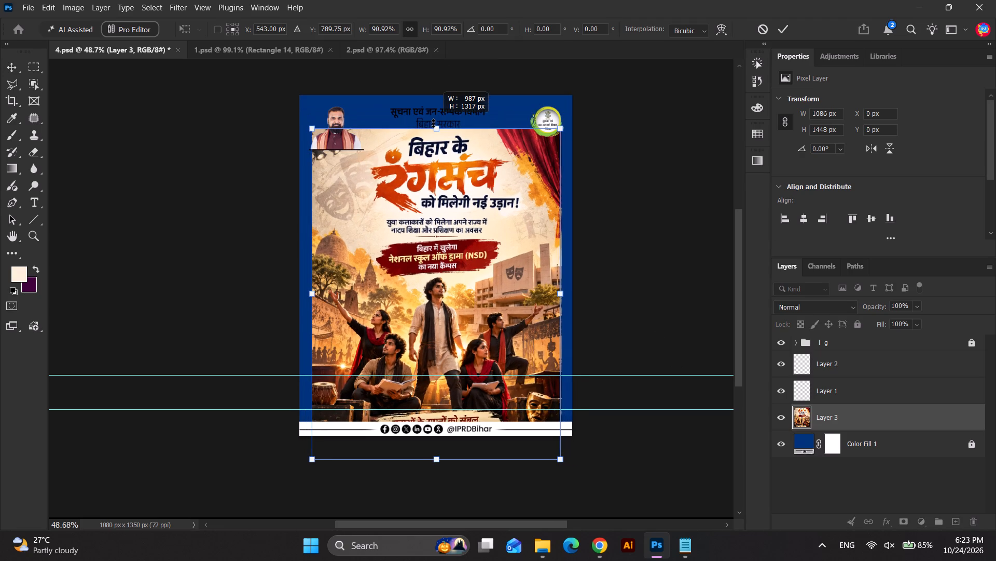
drag(433, 123, 434, 124)
drag(439, 459, 439, 455)
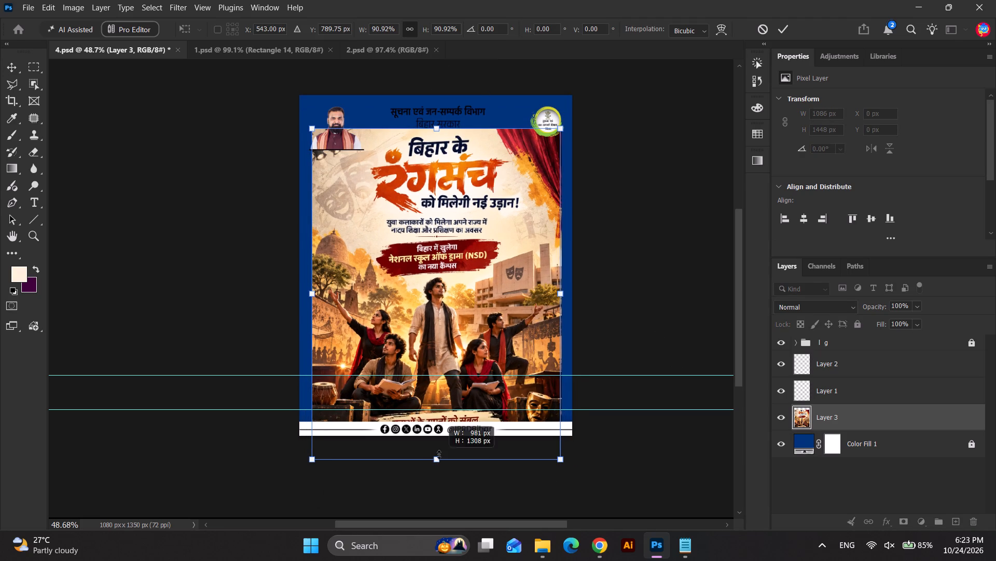
drag(439, 455, 440, 432)
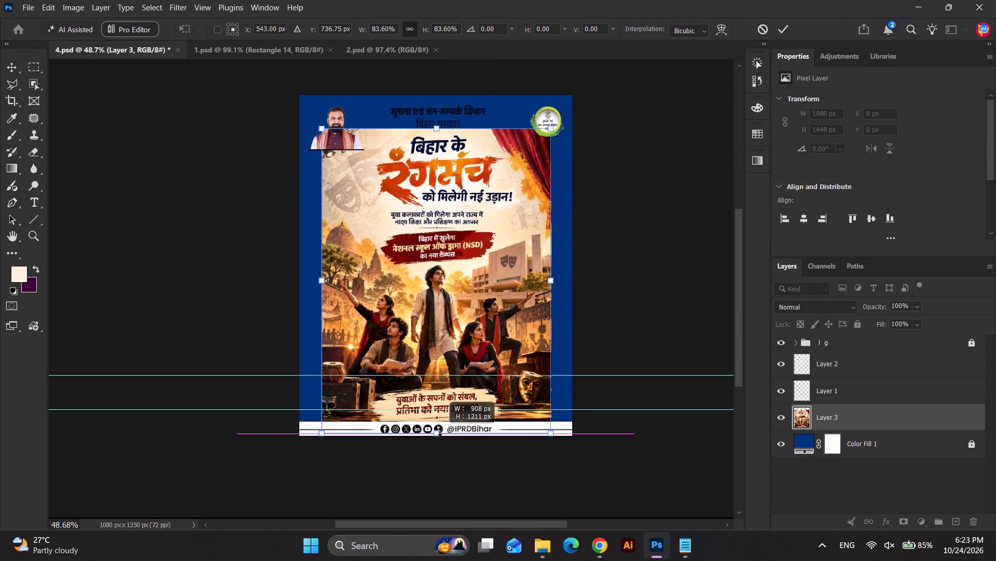
drag(440, 432, 441, 430)
key(Return)
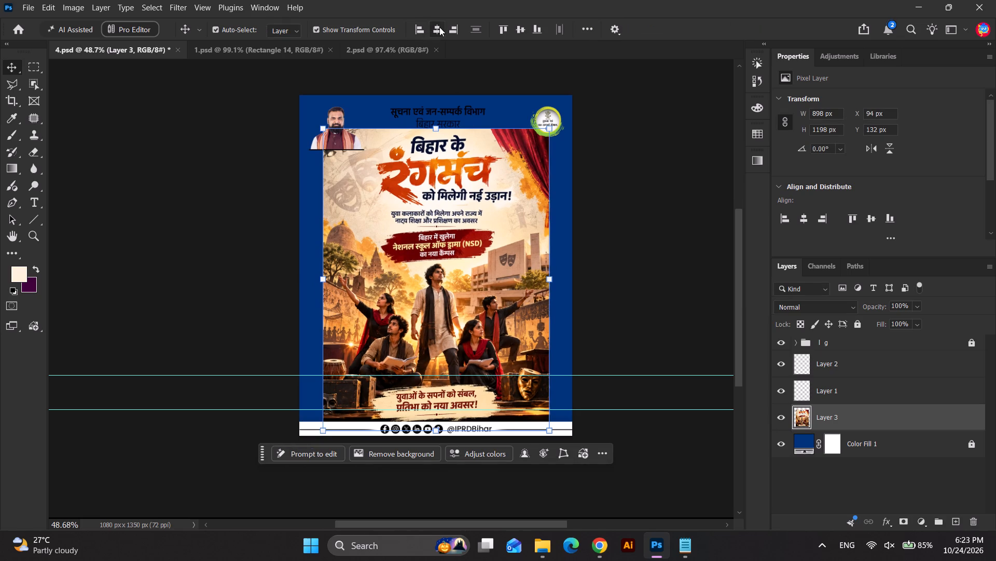
click(439, 26)
click(622, 279)
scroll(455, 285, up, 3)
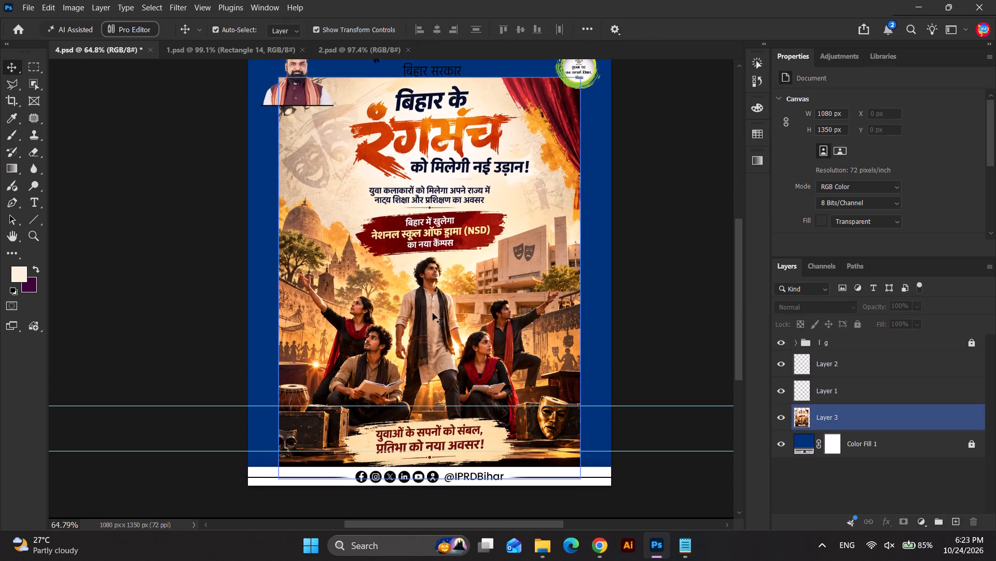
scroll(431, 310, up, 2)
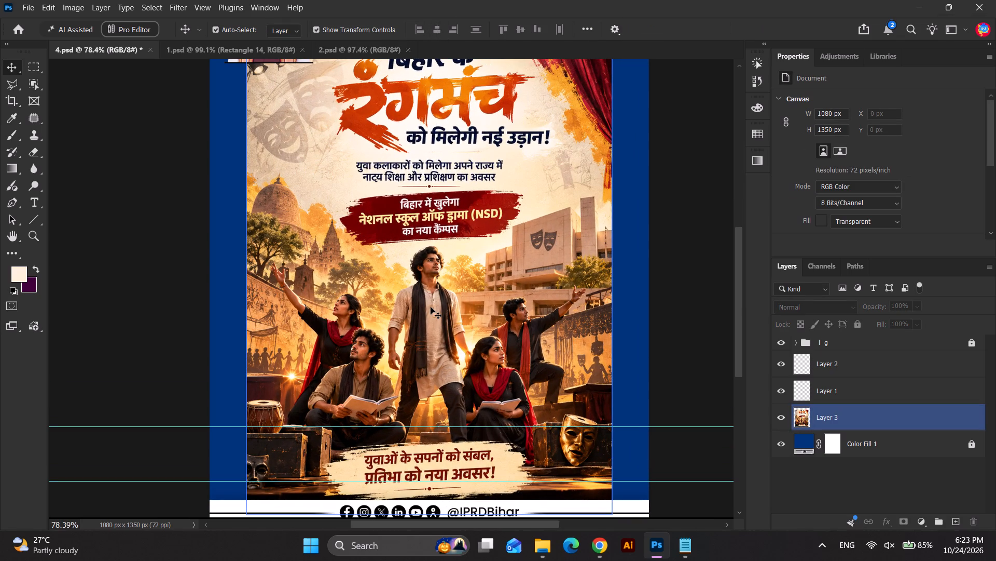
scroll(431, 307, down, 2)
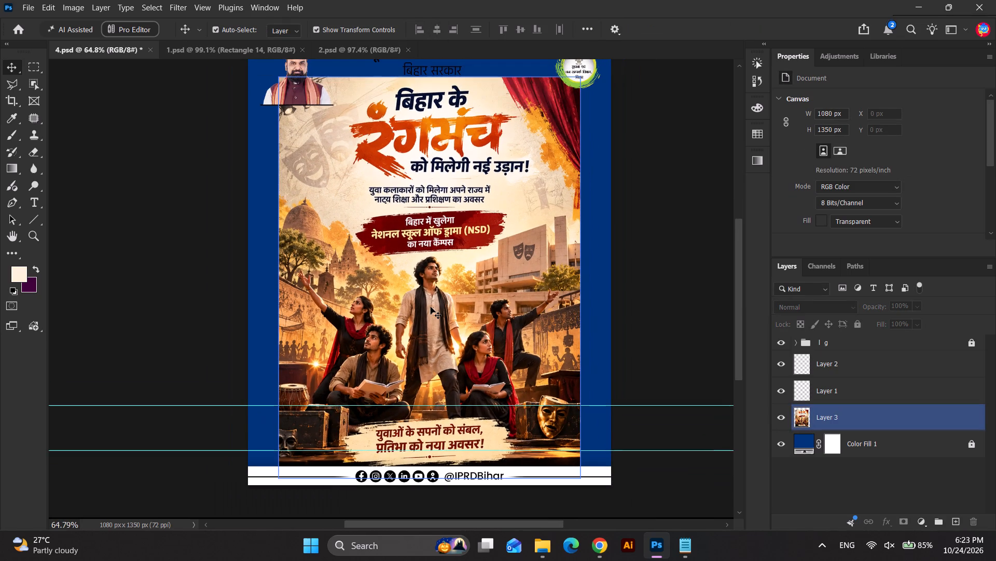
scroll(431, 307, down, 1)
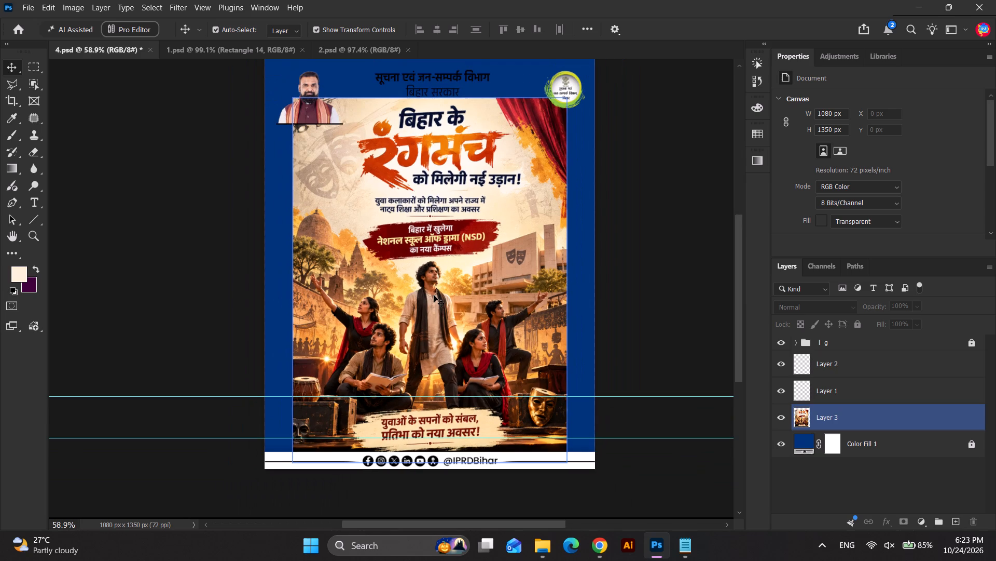
Select everything outside the theatre poster's outline by inverting its layer selection, and extend it with a promptless Firefly Generative Fill.
click(440, 261)
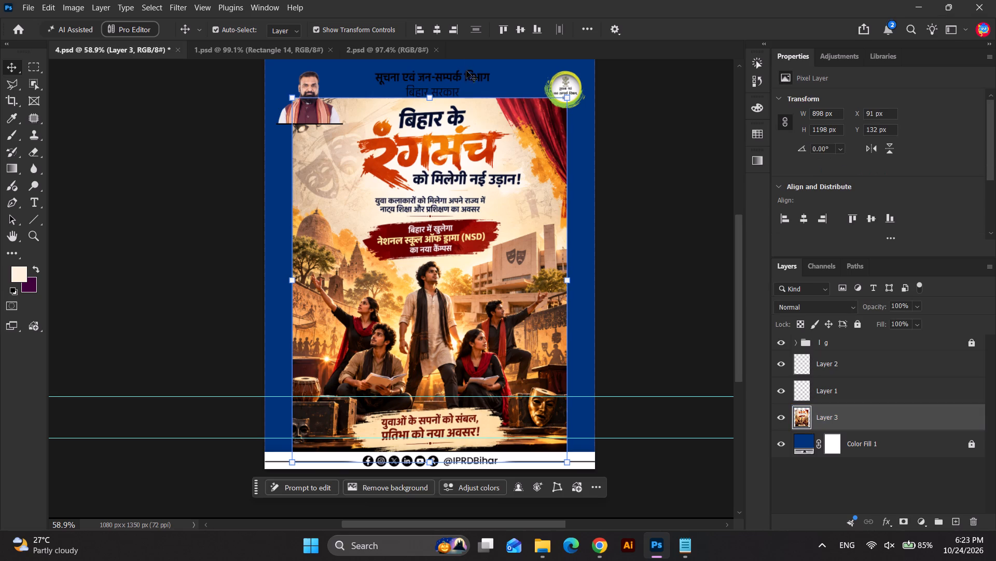
click(439, 25)
click(443, 181)
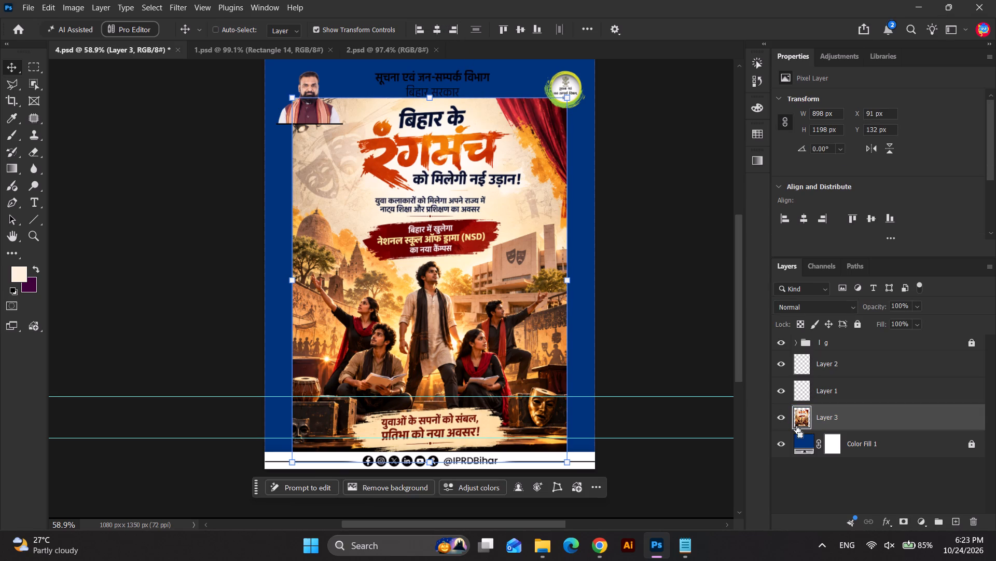
ctrl+click(807, 420)
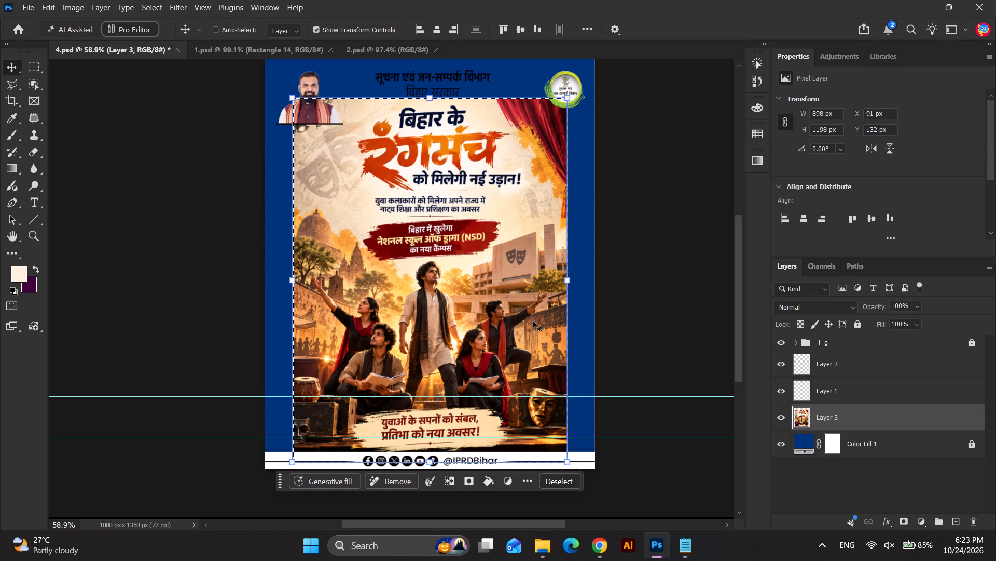
key(ctrl+shift+i)
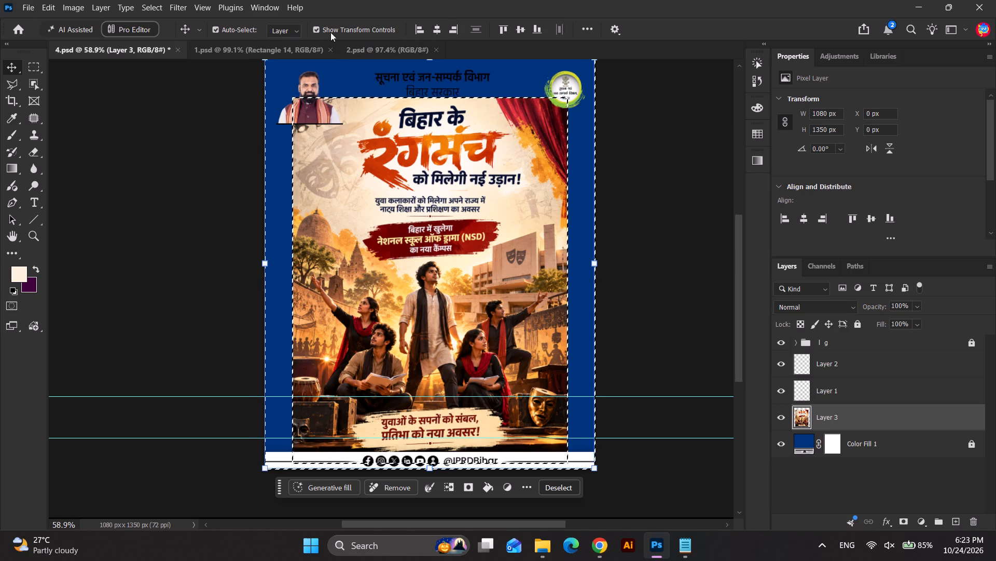
click(326, 487)
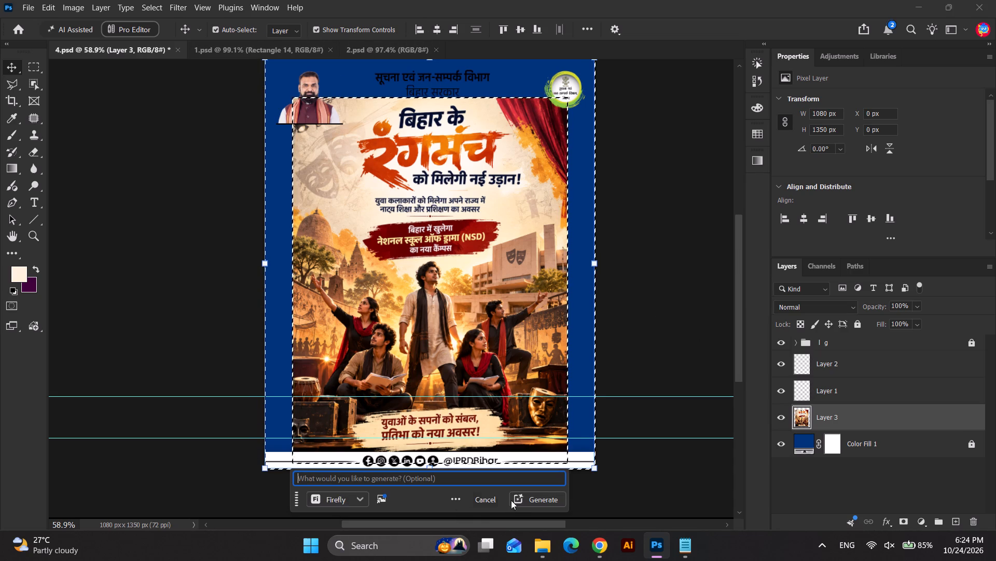
click(519, 500)
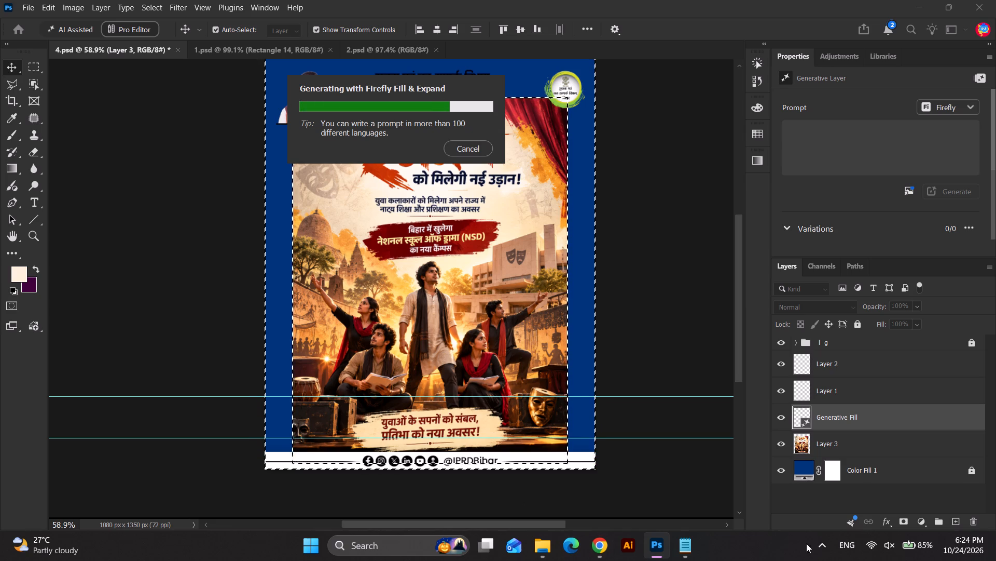
Switch to Chrome, open a new tab and search Google for "paint splash png".
click(682, 550)
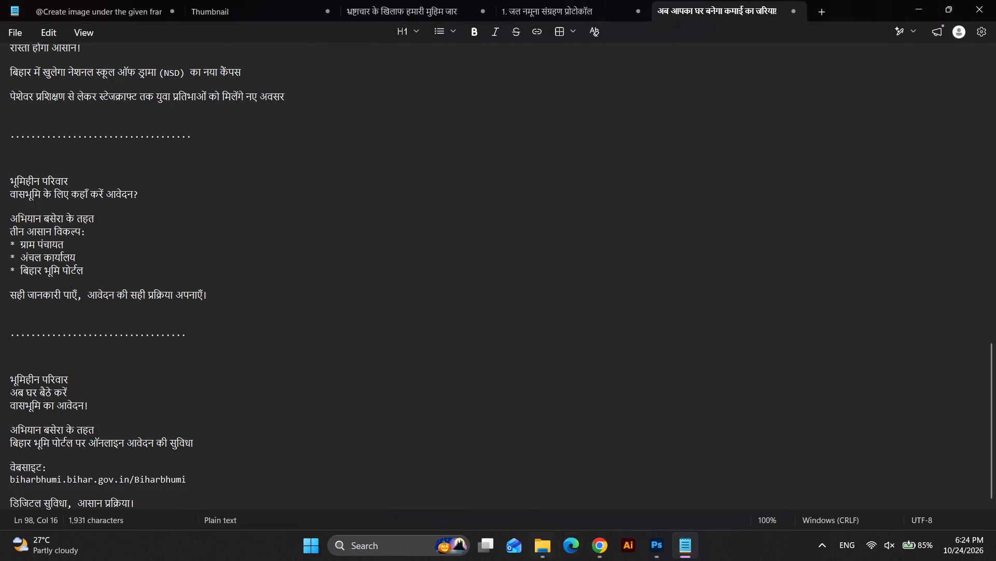
click(600, 554)
click(770, 16)
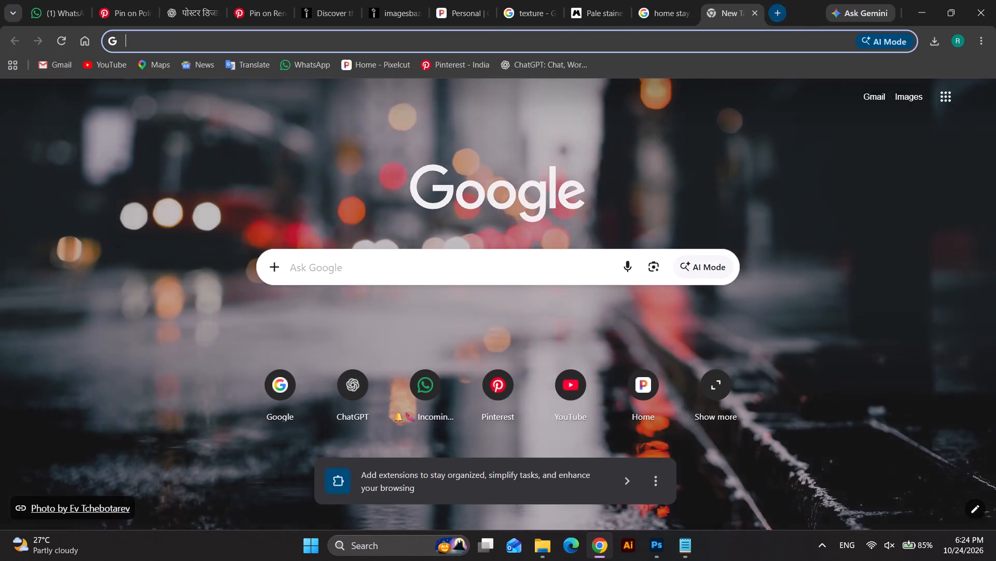
click(90, 39)
click(437, 234)
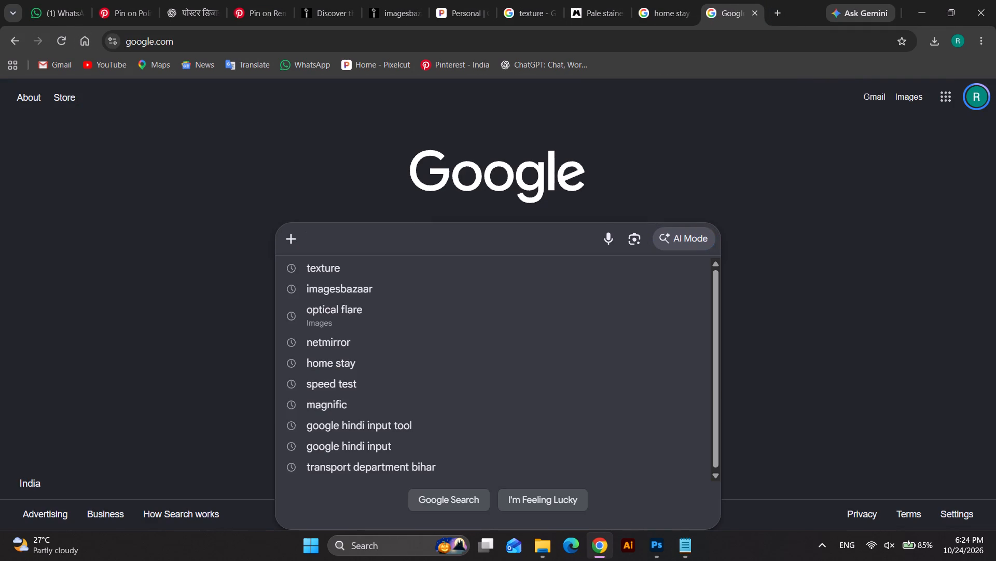
text(paint sp)
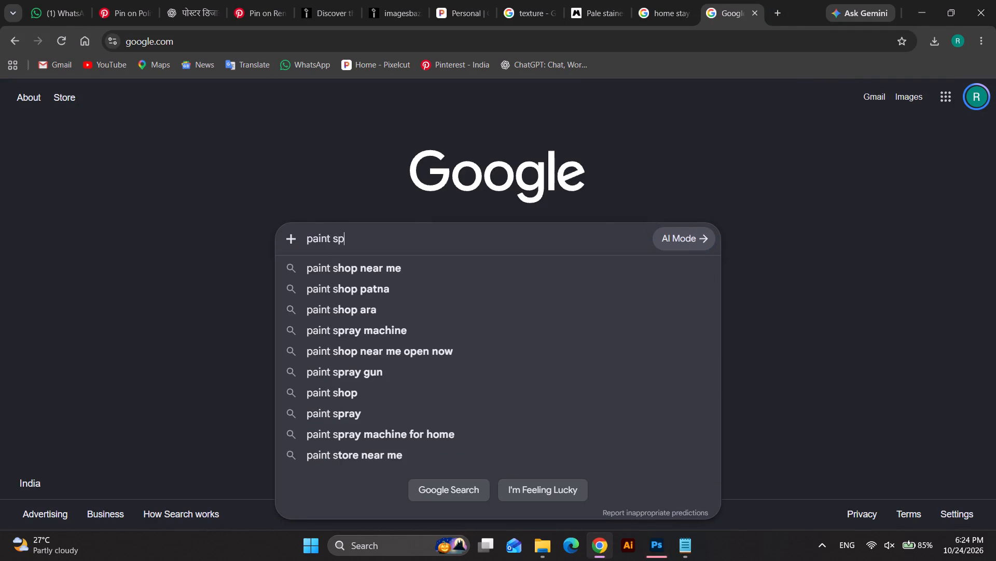
key(l)
key(Down)
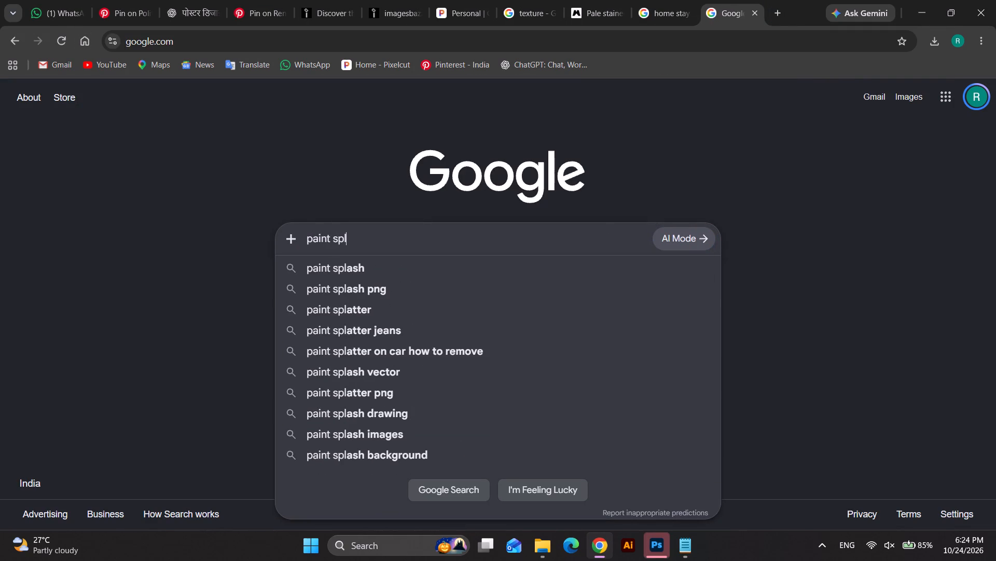
key(Down)
key(Return)
key(backslash)
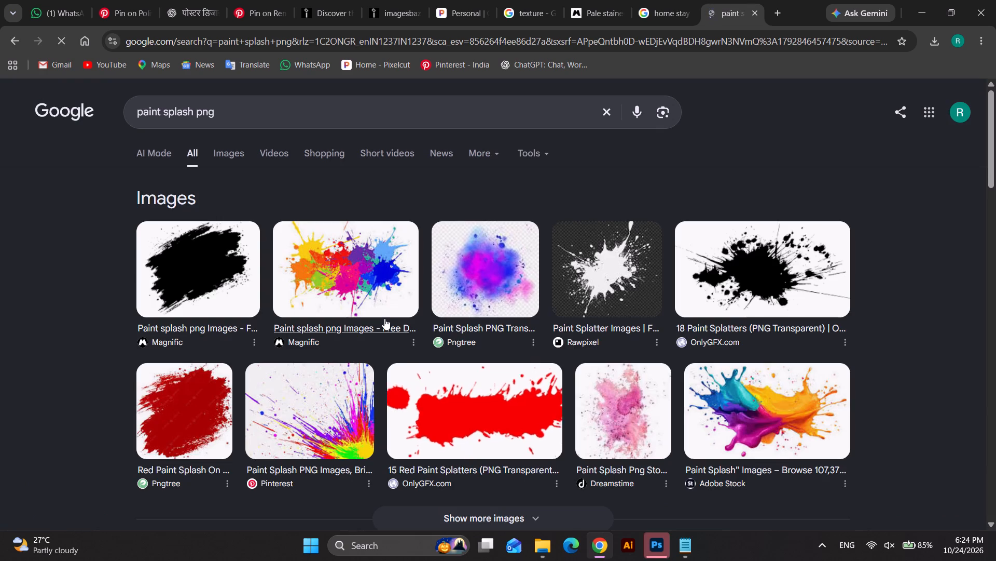
Browse the paint splash image results and related images of the red brush stroke for a suitable paint shape.
click(234, 146)
scroll(383, 278, down, 14)
scroll(402, 303, up, 4)
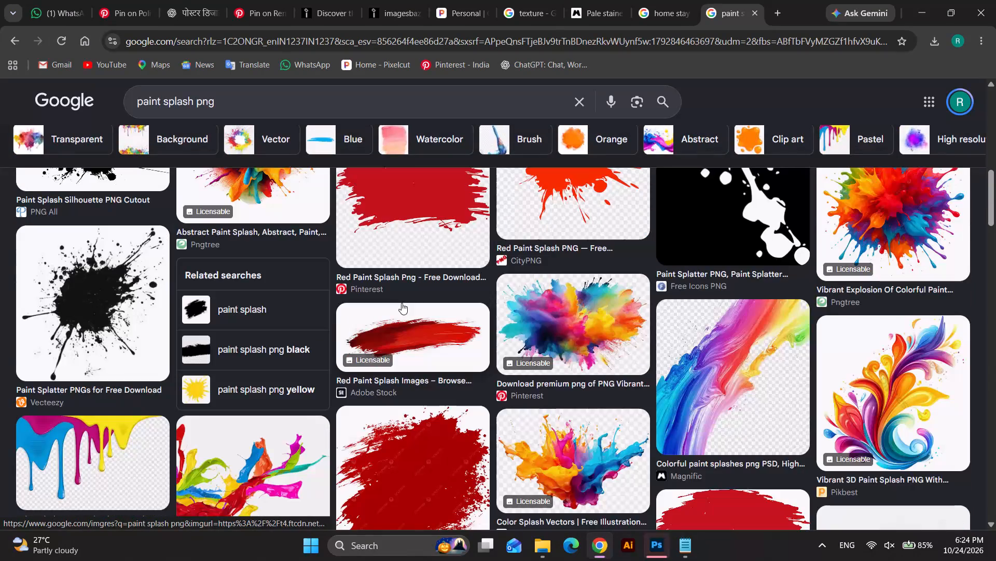
click(420, 327)
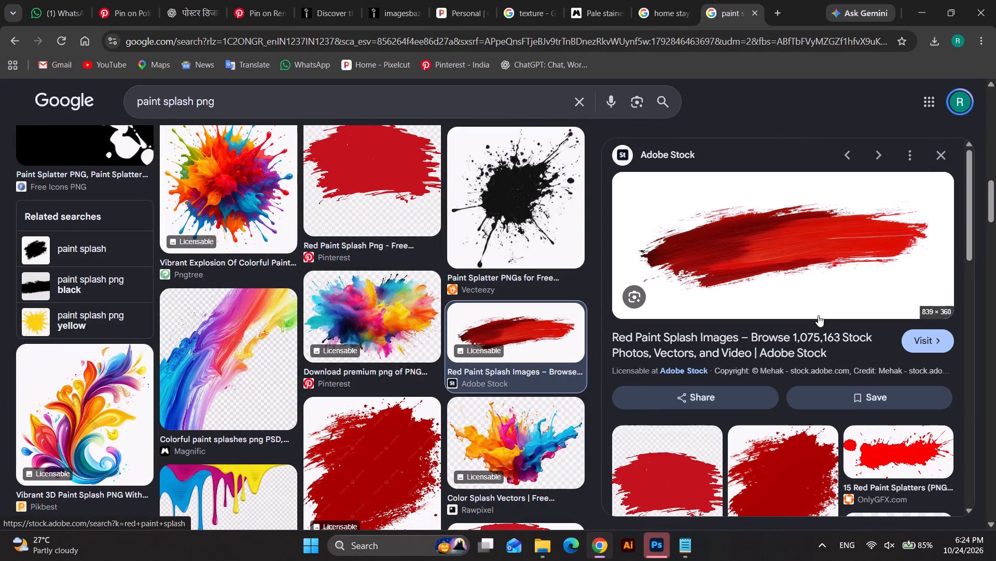
scroll(812, 311, down, 3)
scroll(731, 307, down, 2)
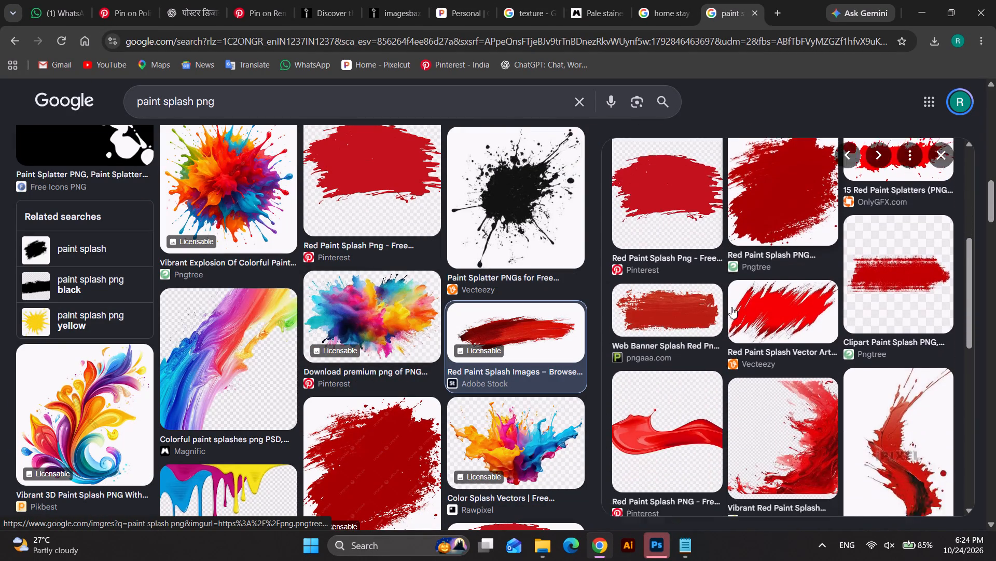
scroll(731, 307, down, 3)
scroll(510, 306, down, 4)
scroll(309, 311, down, 3)
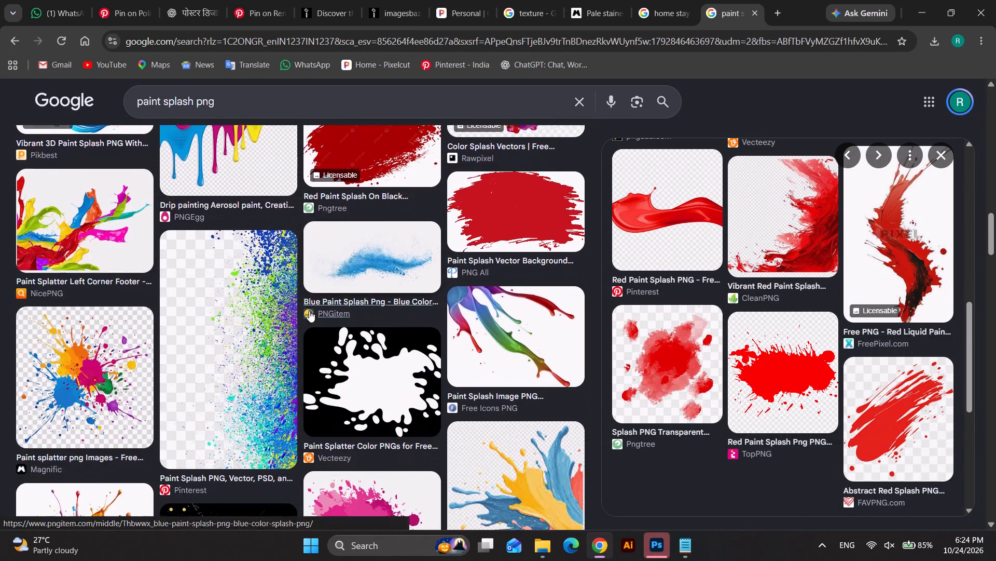
scroll(309, 311, down, 15)
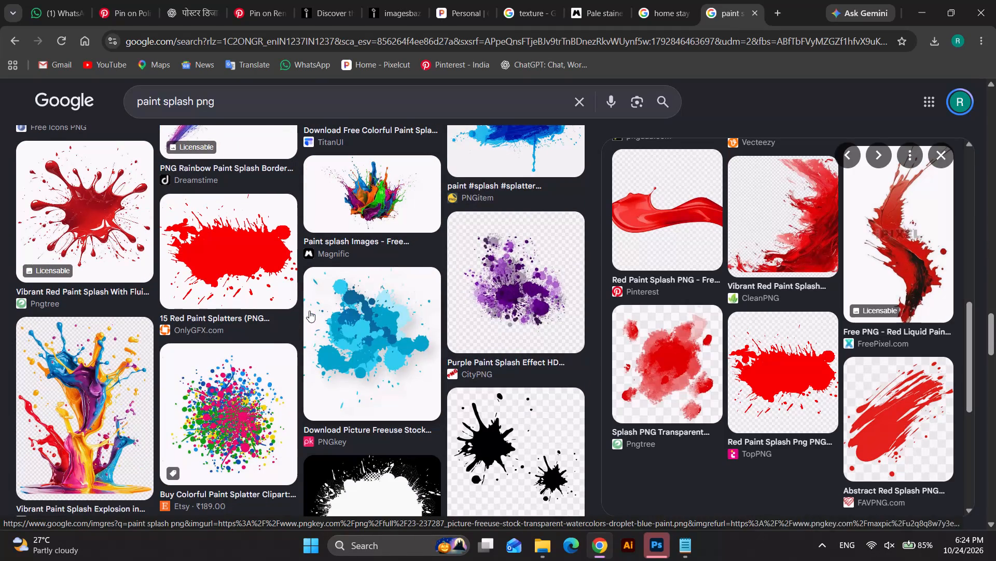
drag(224, 105, 163, 115)
text(png')
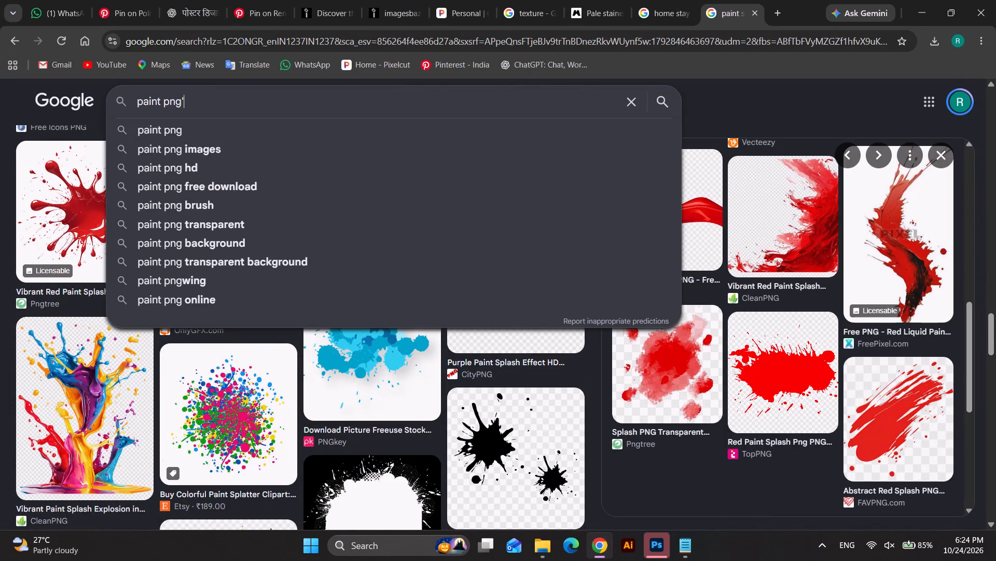
key(backslash)
key(Return)
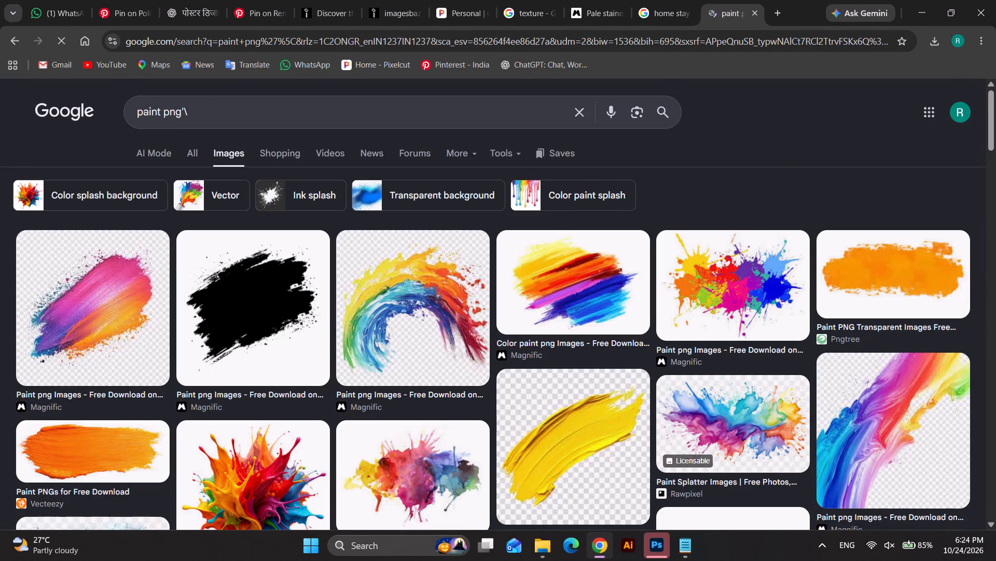
scroll(232, 229, down, 8)
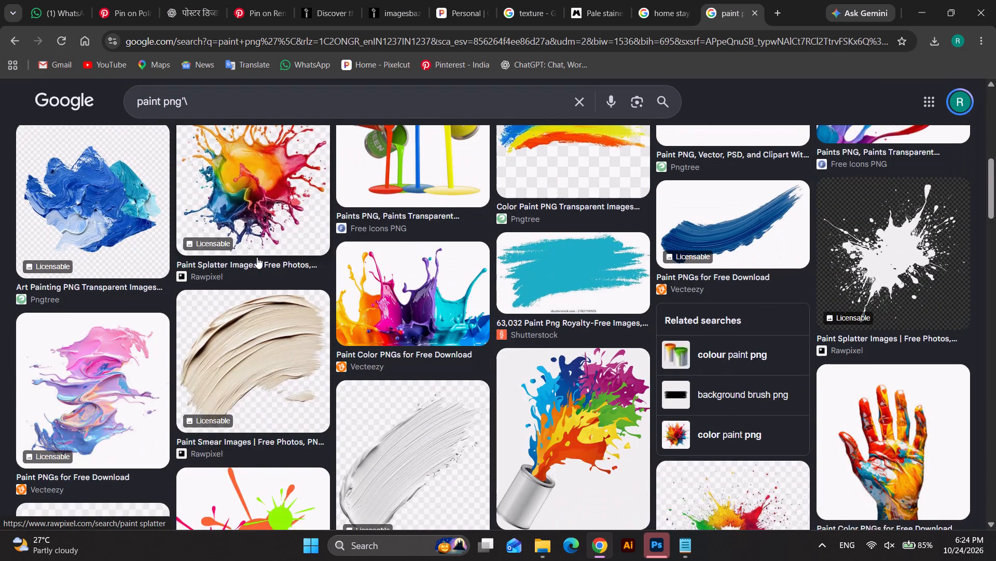
scroll(257, 257, up, 3)
scroll(257, 257, down, 2)
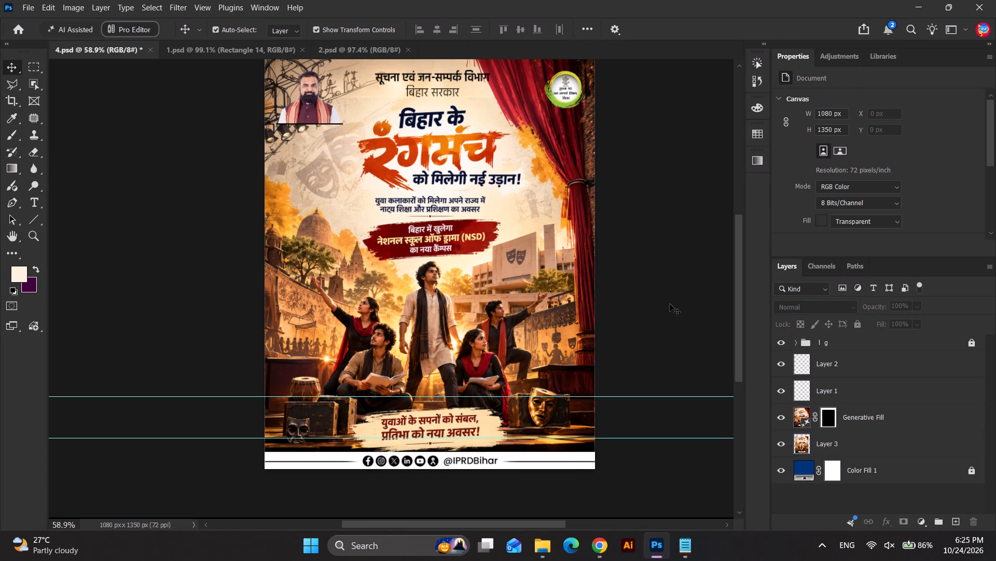
click(586, 264)
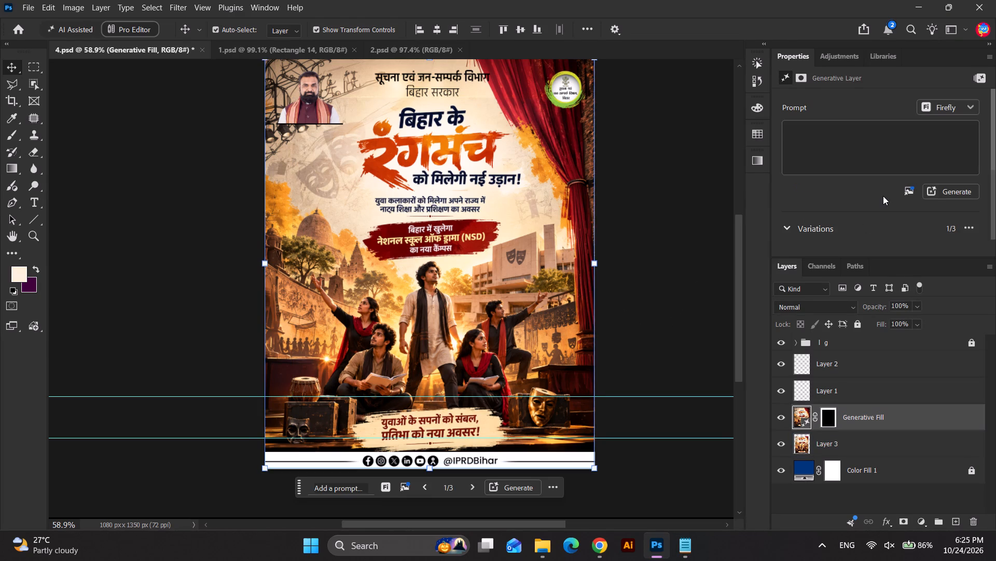
scroll(883, 196, down, 2)
drag(995, 133, 995, 174)
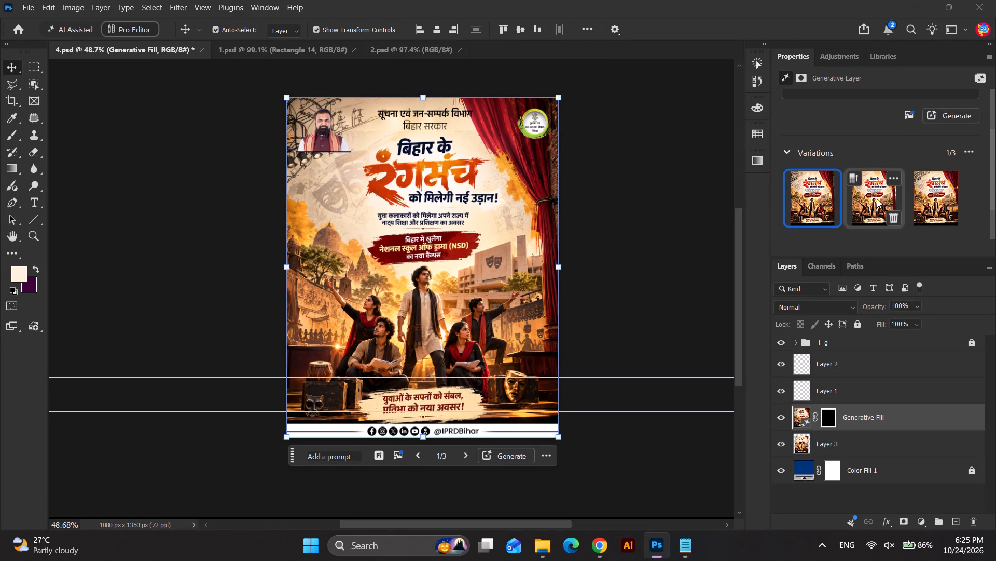
click(877, 199)
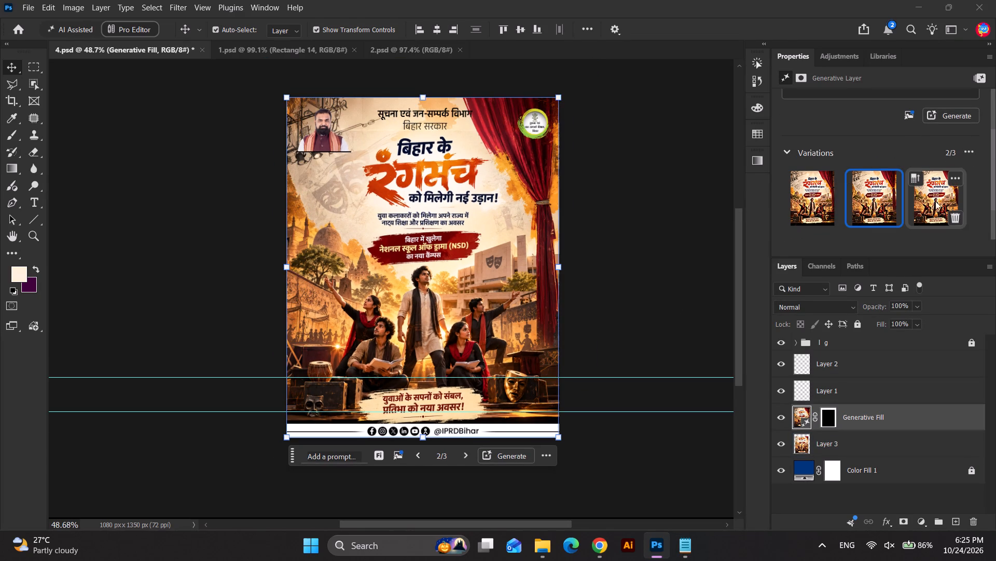
click(942, 197)
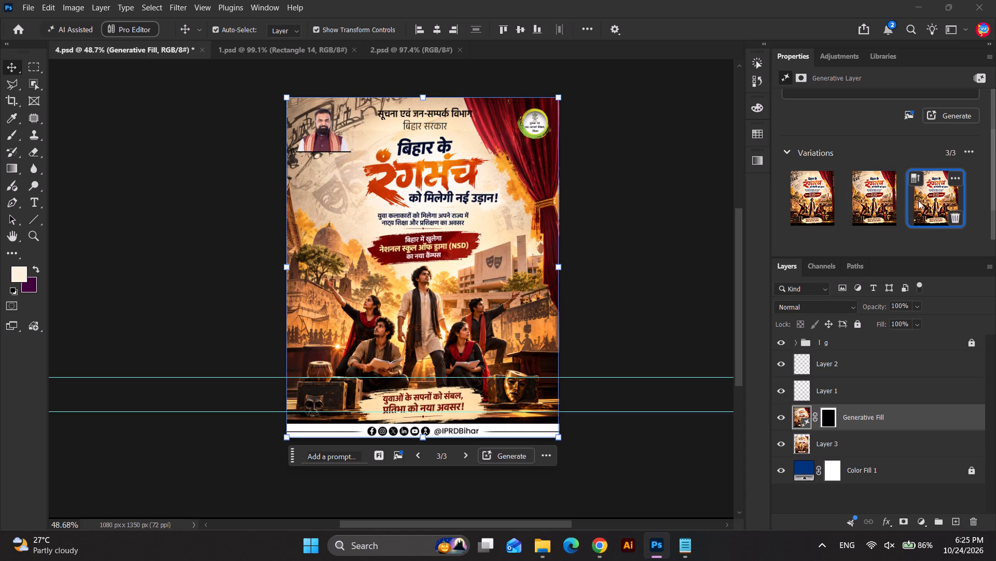
click(859, 193)
click(817, 200)
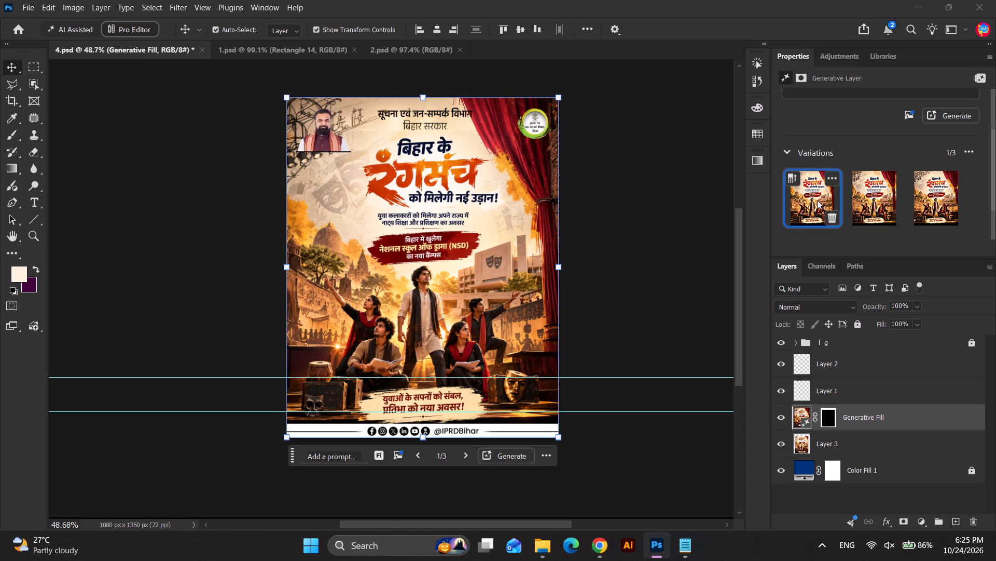
click(659, 210)
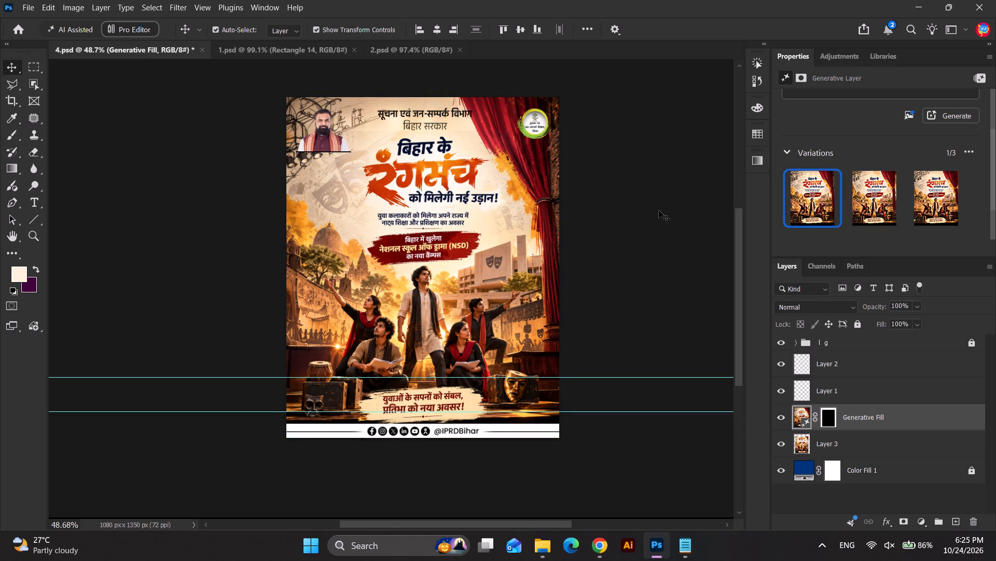
key(ctrl+z)
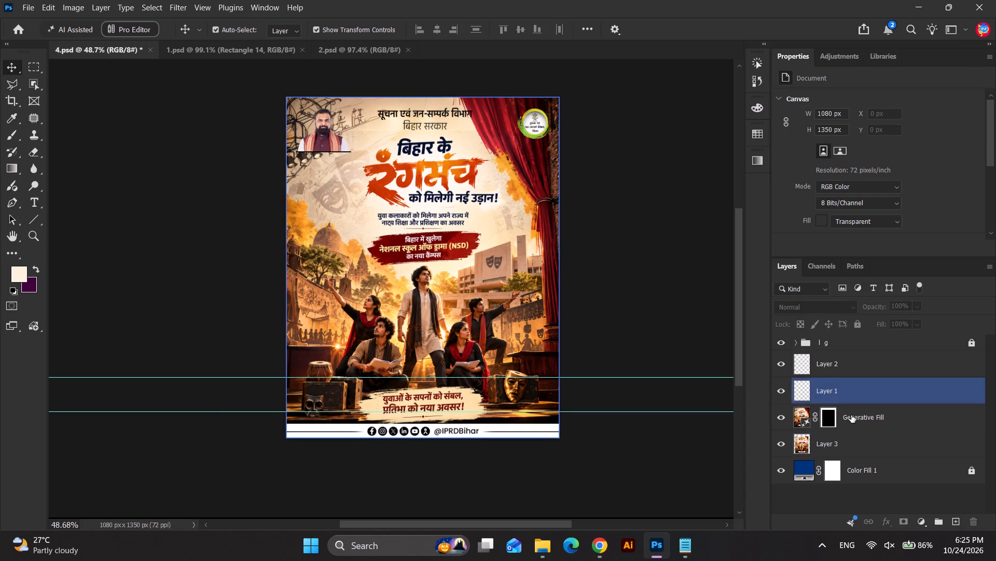
Delete the Generative Fill layer above Layer 3.
click(855, 417)
key(Delete)
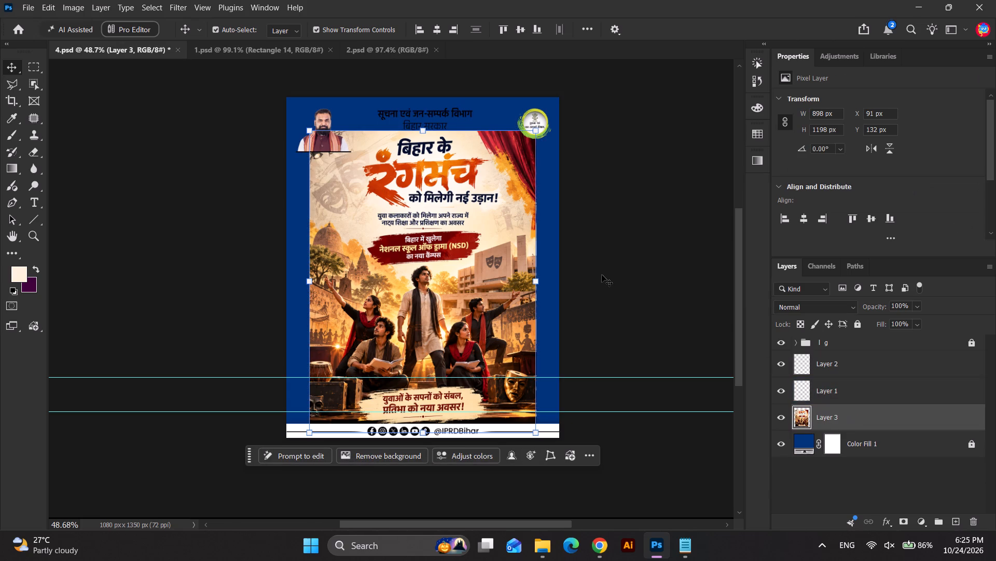
Enlarge the Layer 3 artwork slightly to 900 × 1201 px and centre it horizontally on the canvas.
click(420, 129)
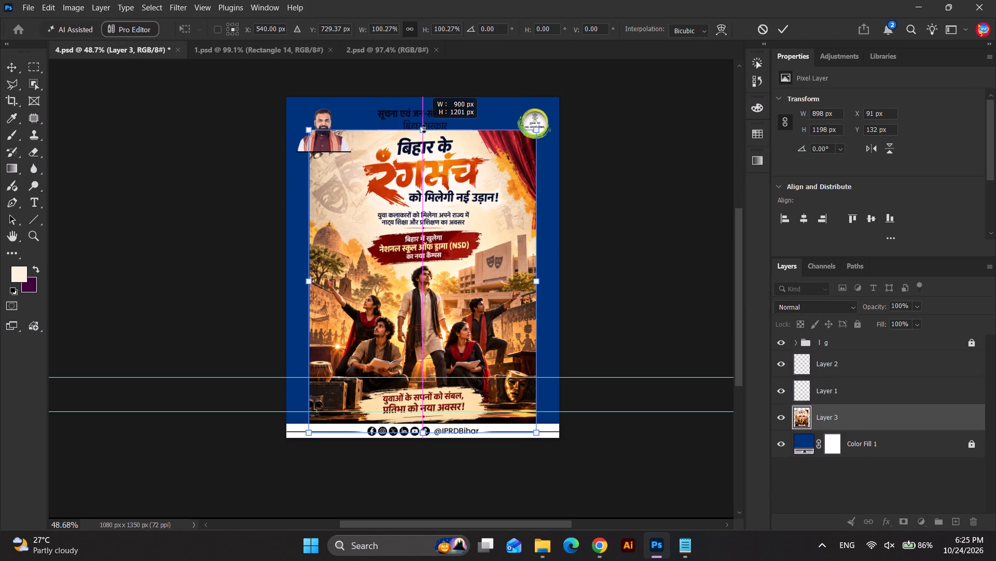
key(Return)
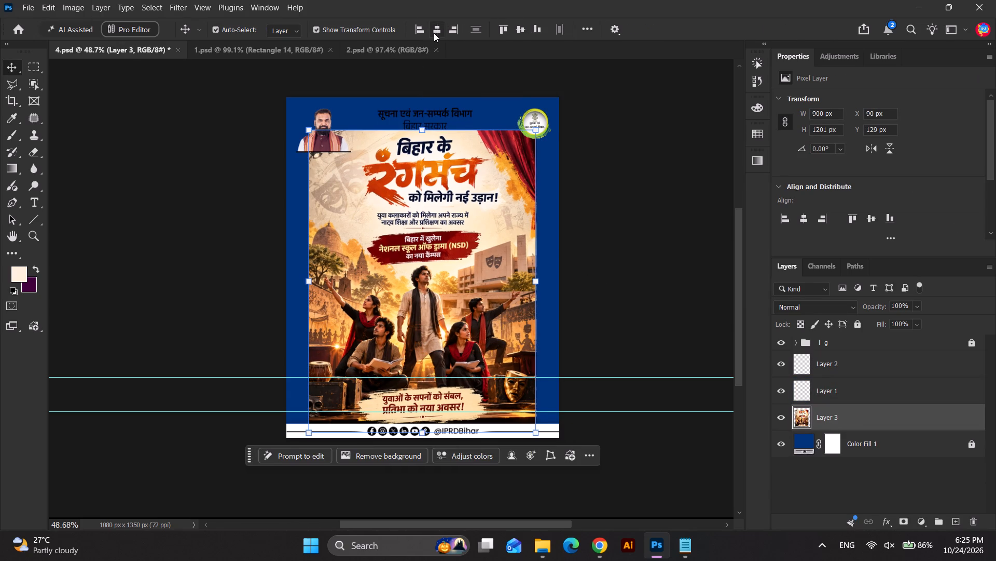
click(434, 33)
click(438, 253)
Select Layer 3's outline, contract and invert the selection, and generate a Firefly fill around the artwork without a prompt.
ctrl+click(805, 416)
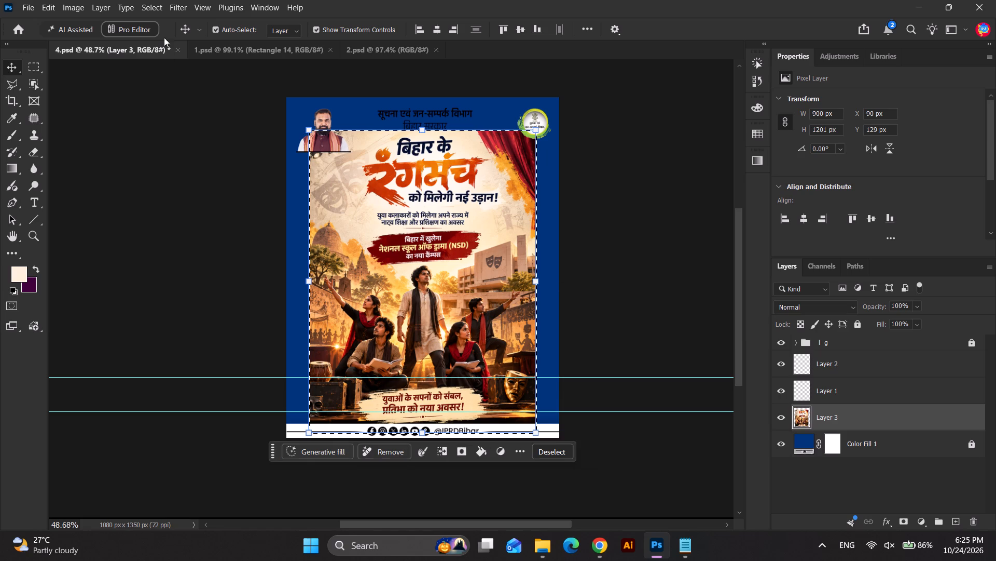
click(146, 4)
click(149, 197)
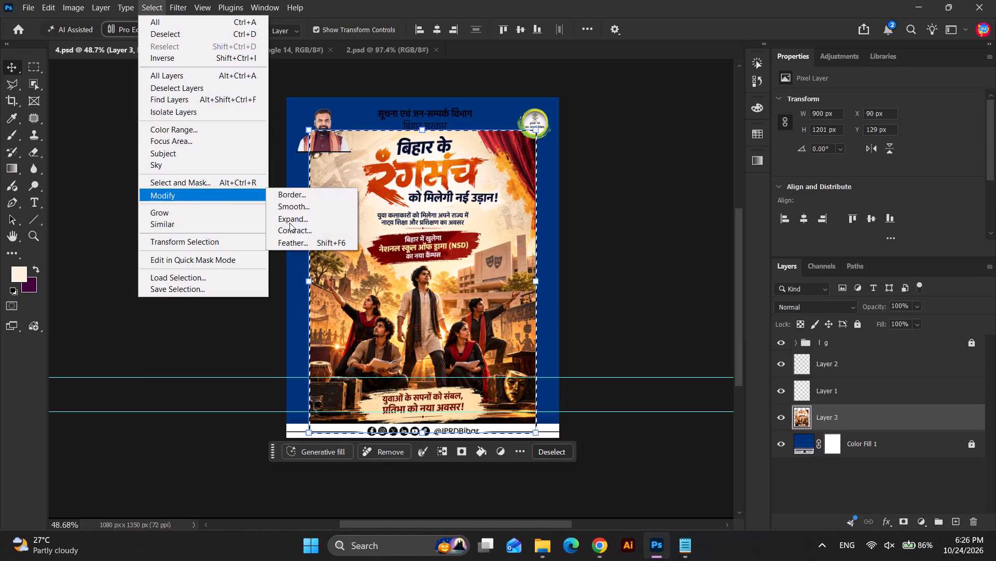
click(290, 226)
click(552, 261)
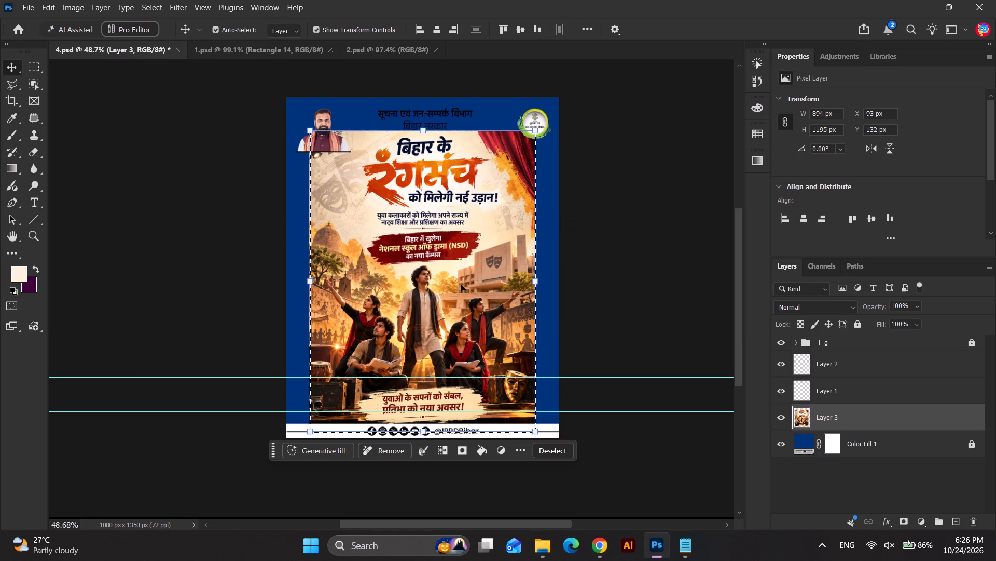
key(ctrl+shift+i)
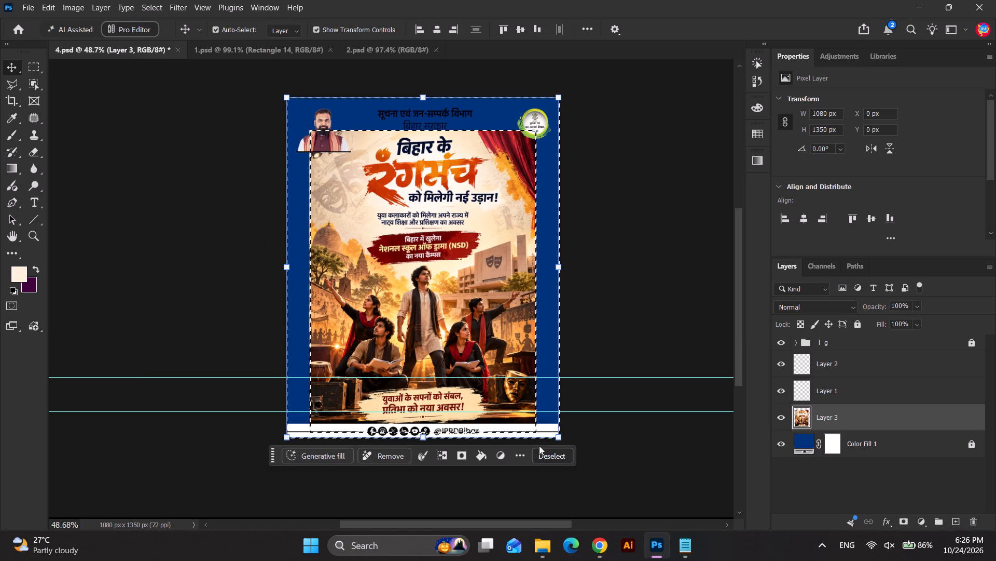
click(343, 456)
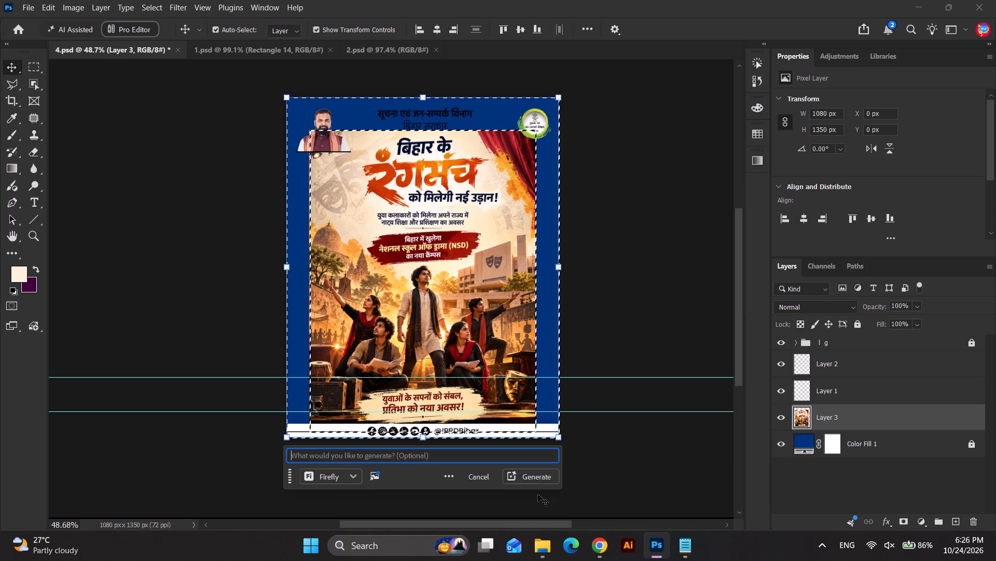
click(538, 475)
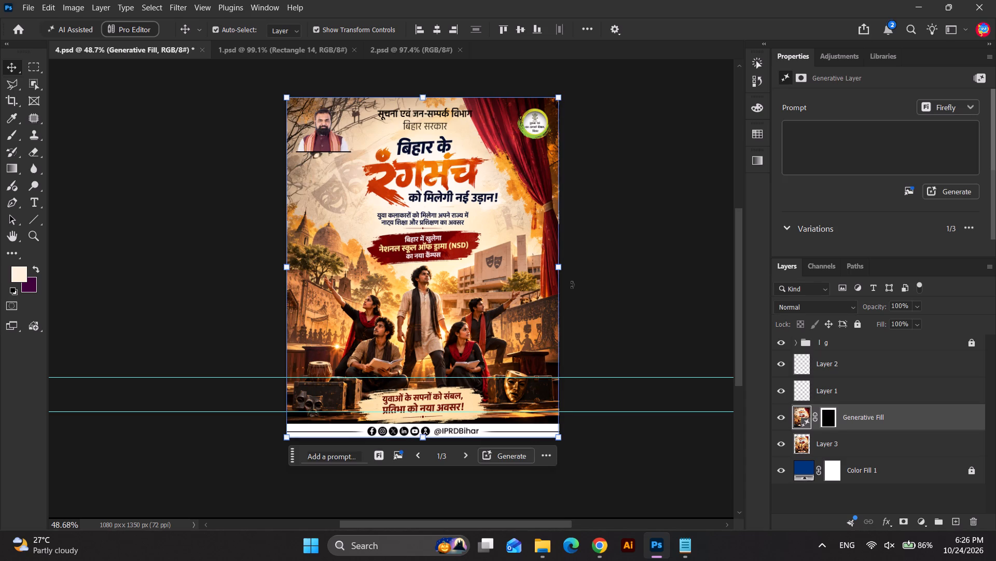
Compare the three variations of the new Generative Fill layer and keep the second one.
scroll(901, 159, down, 4)
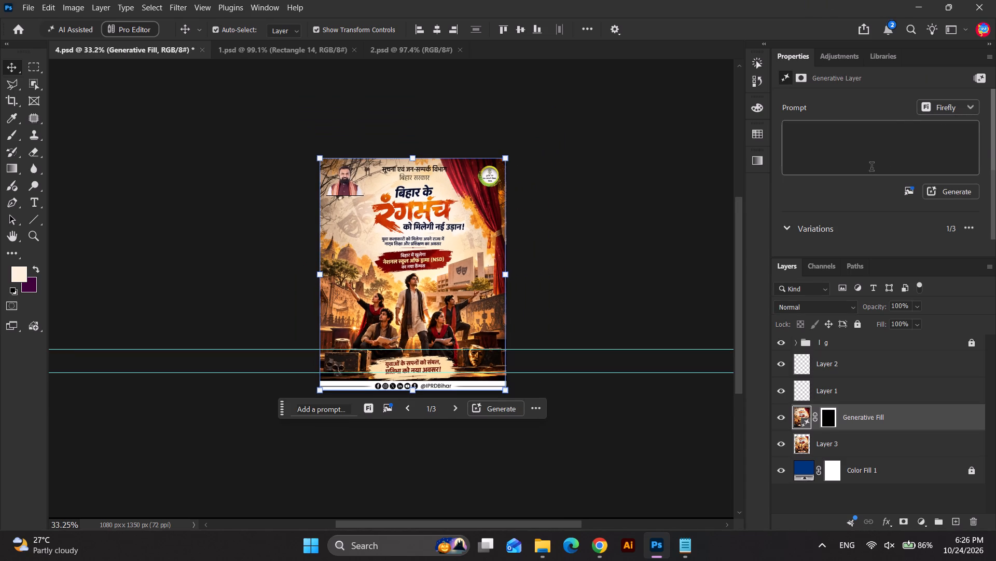
scroll(907, 118, down, 1)
click(993, 139)
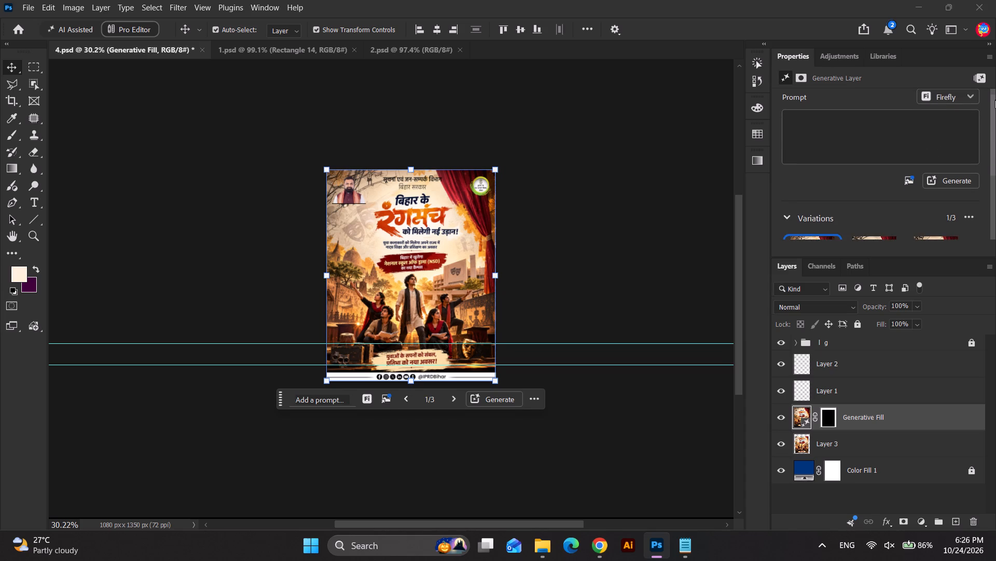
drag(995, 98, 993, 180)
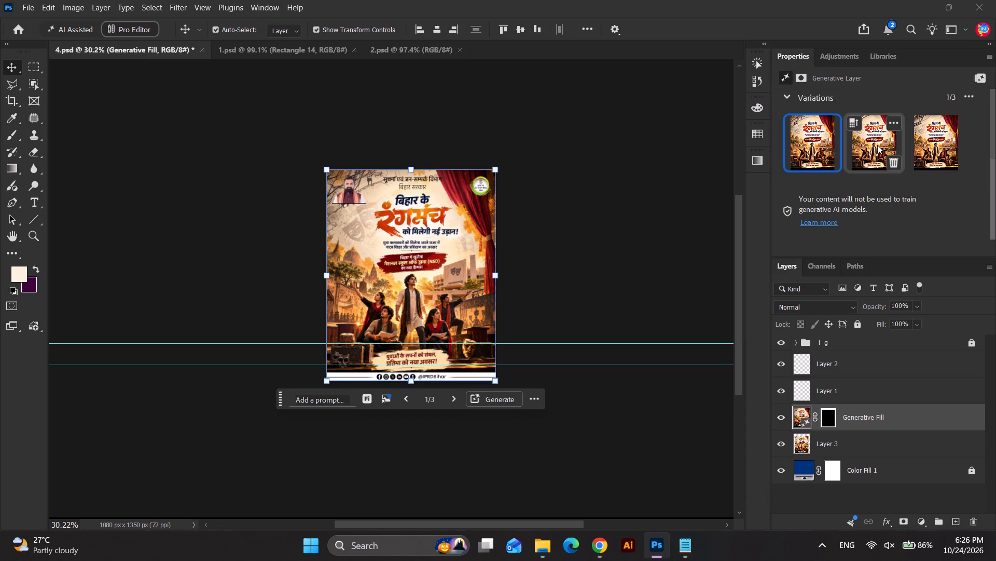
click(877, 143)
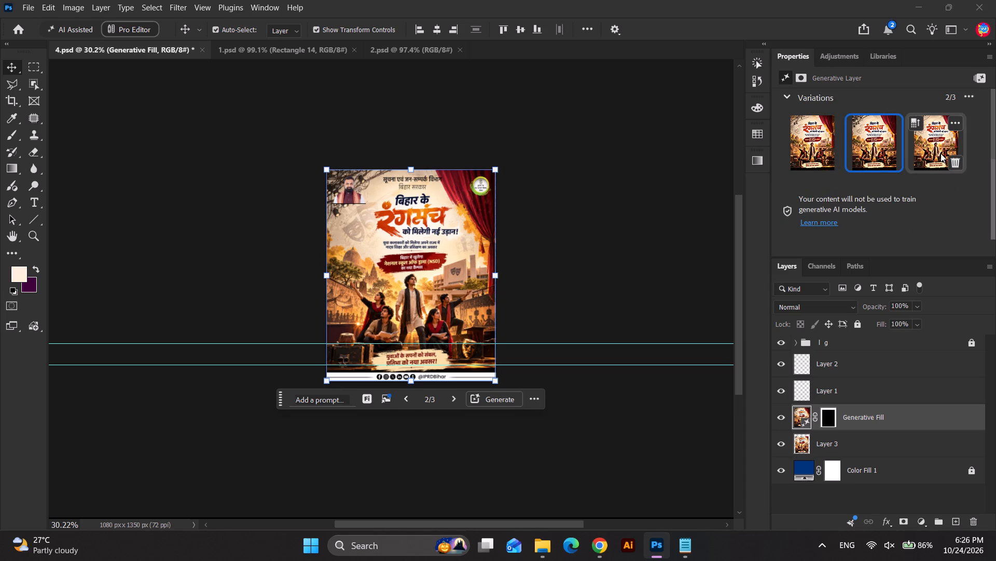
click(931, 153)
click(873, 155)
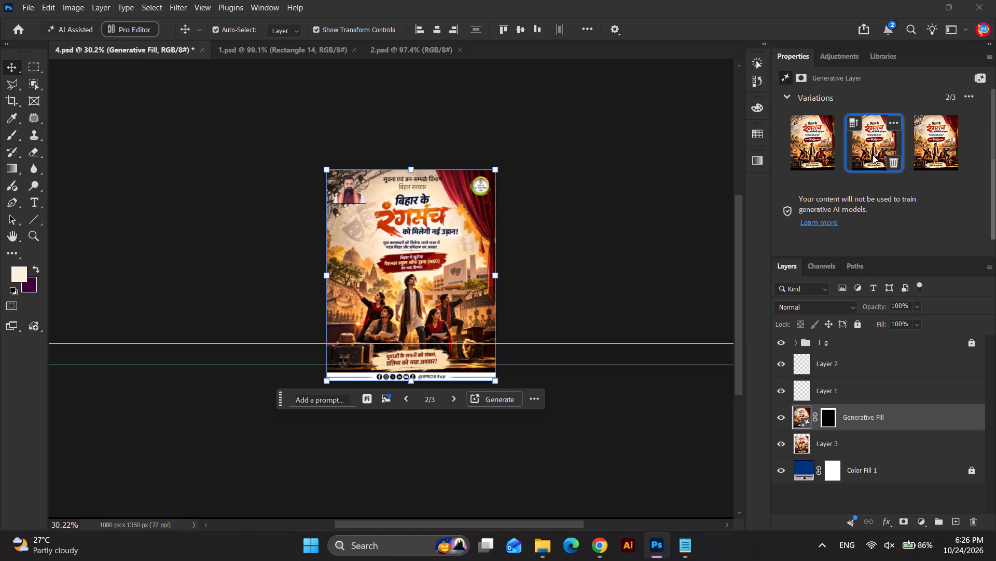
scroll(439, 257, up, 7)
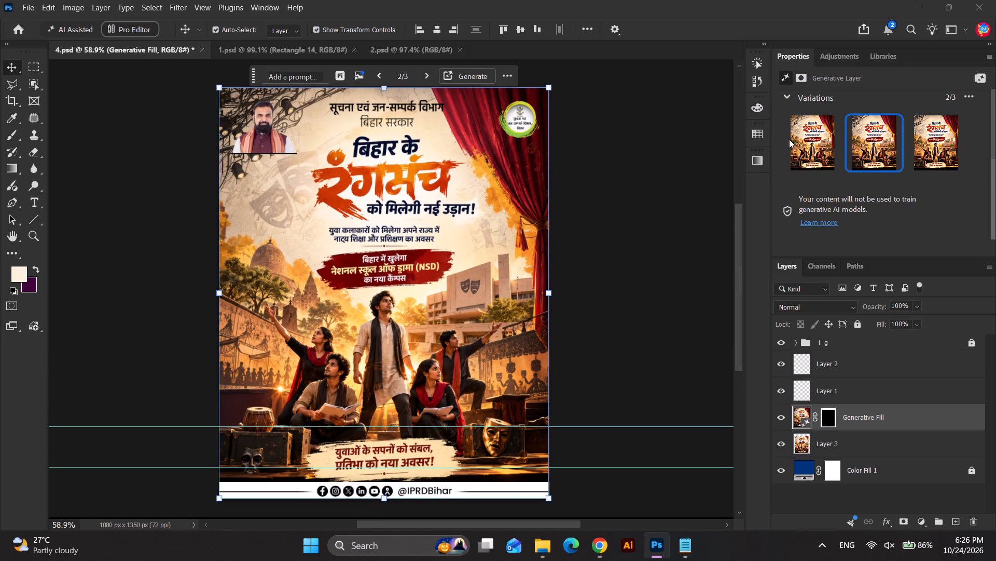
click(801, 141)
click(929, 142)
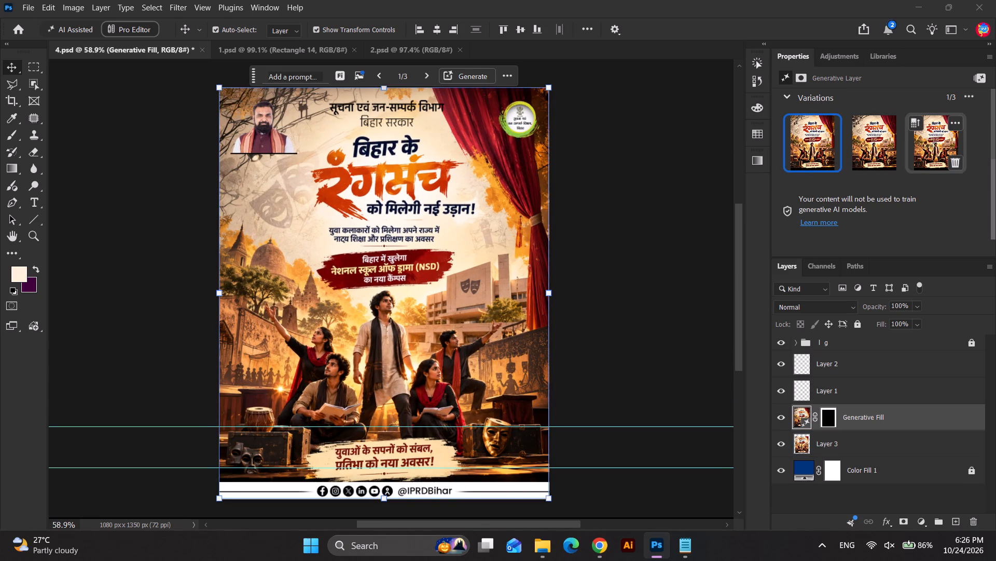
click(890, 141)
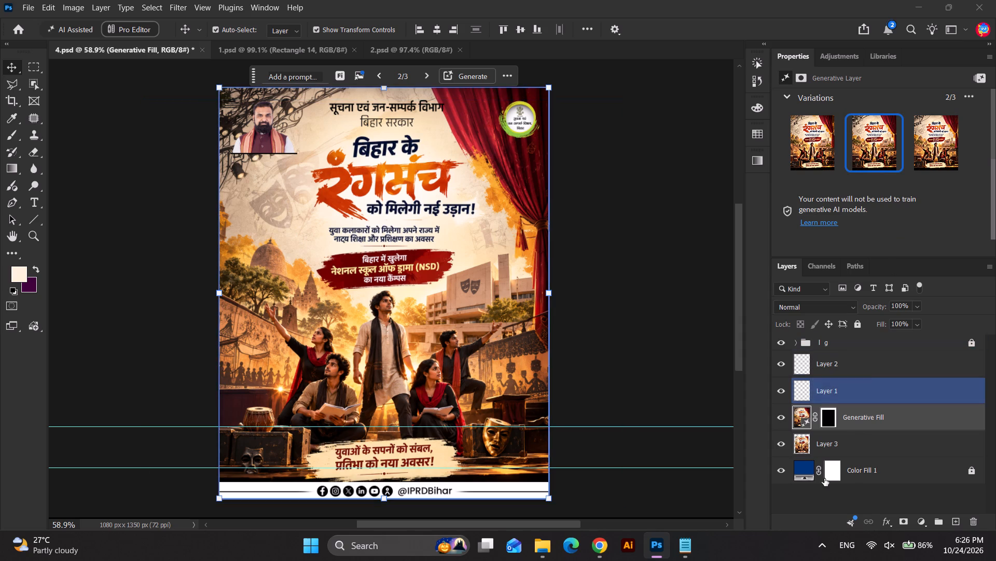
Merge the Generative Fill layer with Layer 3 into a single layer.
ctrl+click(848, 440)
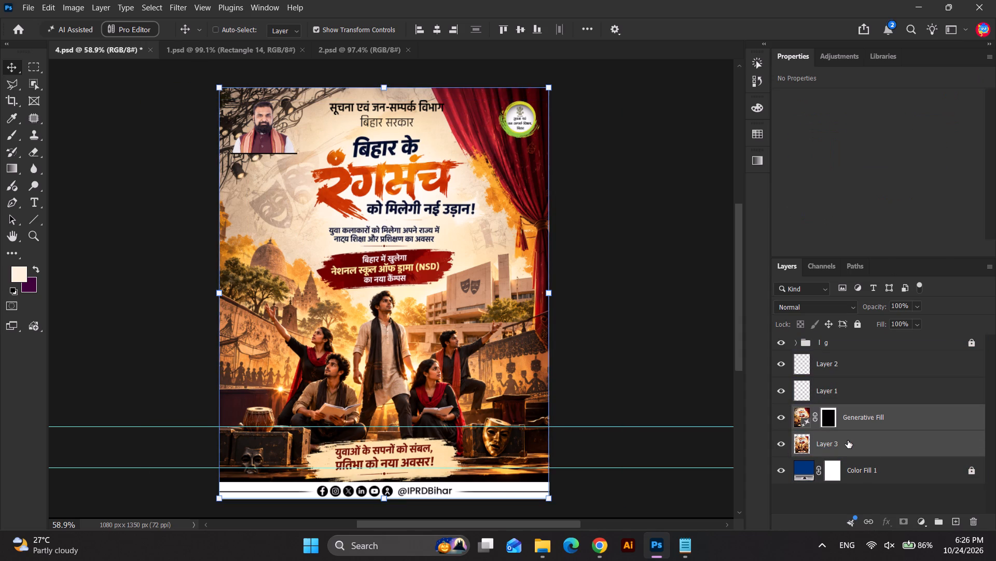
key(ctrl+e)
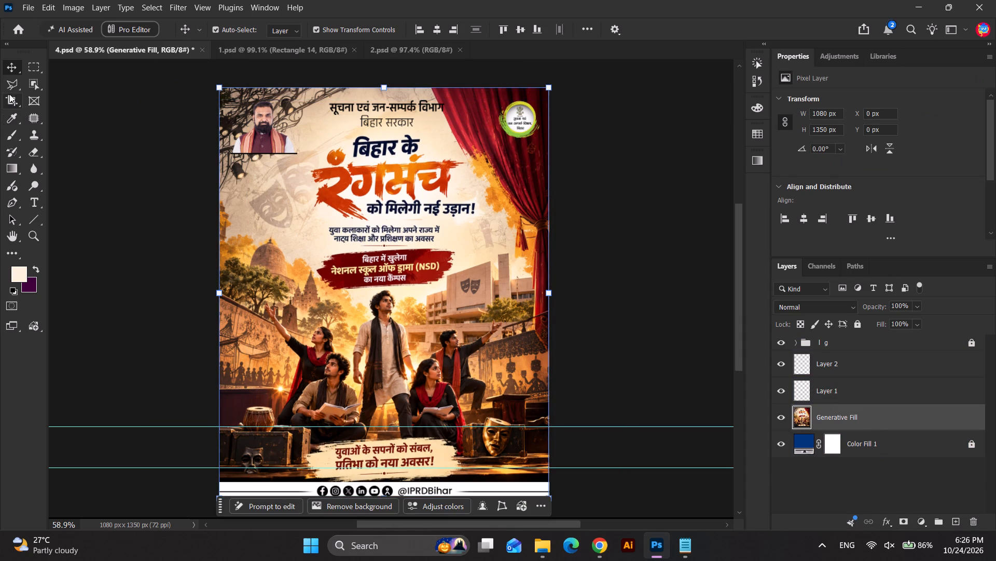
Outline the tangled branches around the portrait in the artwork's upper-left corner with the Polygonal Lasso and delete them from the Generative Fill layer.
click(9, 88)
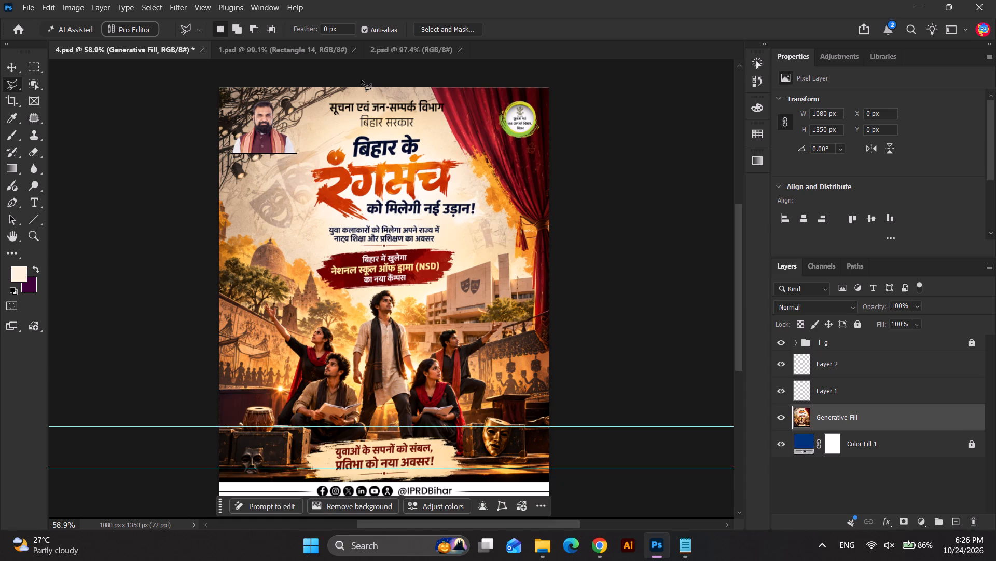
click(361, 79)
click(342, 96)
click(324, 104)
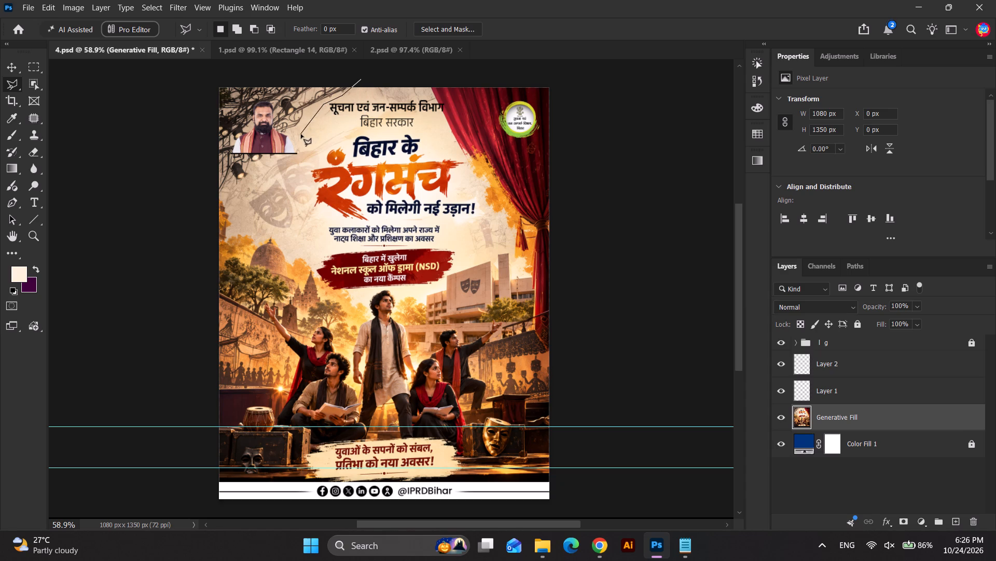
click(301, 134)
click(296, 150)
click(275, 156)
click(245, 181)
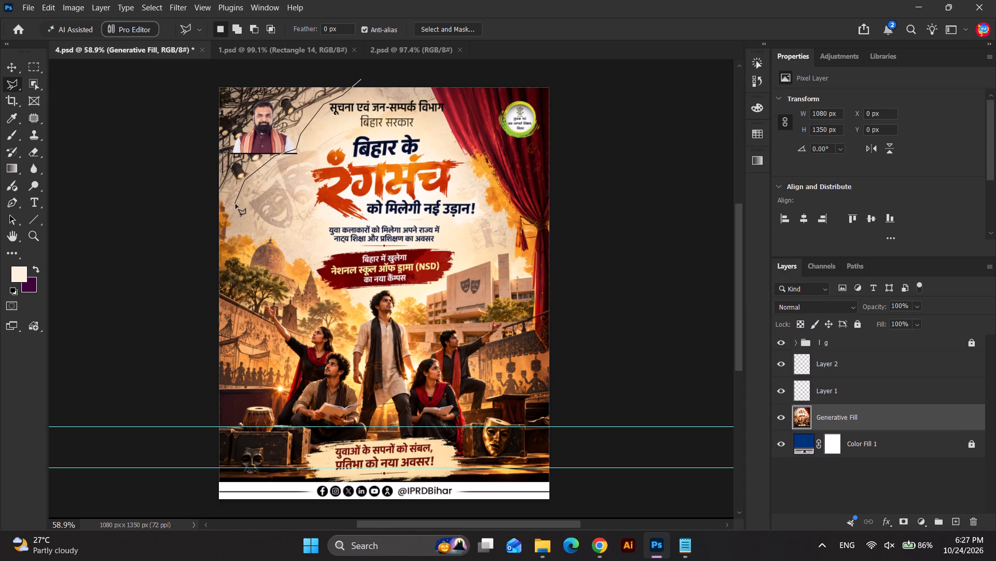
click(235, 204)
click(225, 205)
click(215, 196)
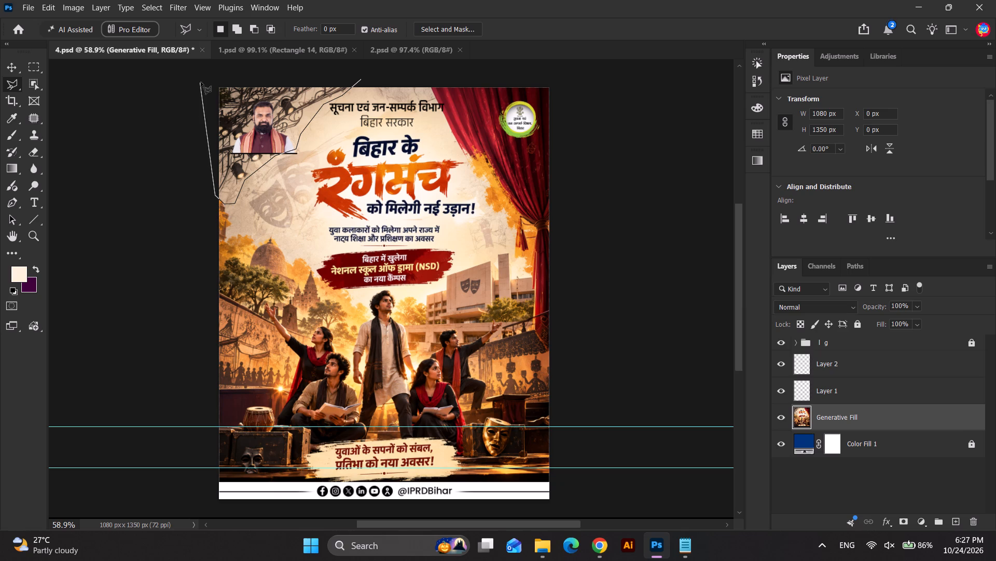
click(201, 81)
click(356, 70)
click(361, 79)
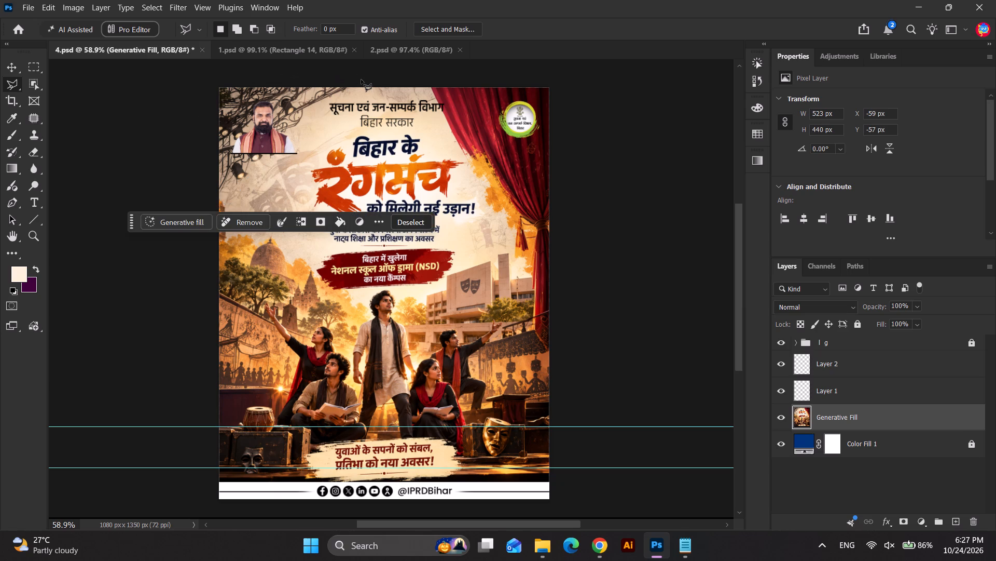
key(Delete)
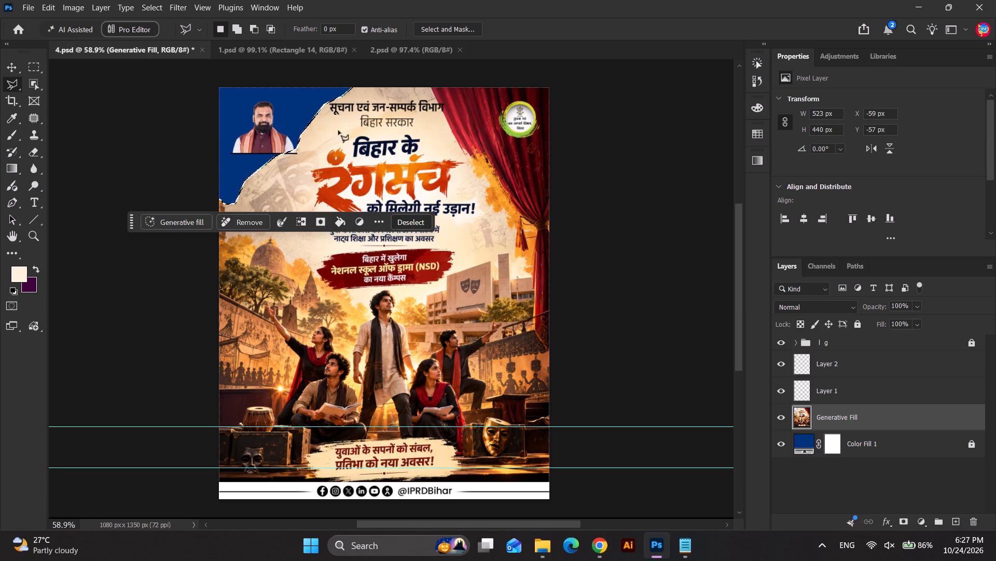
Select the Generative Fill layer's outline, invert the selection, and generate a Firefly fill for the erased corner without a prompt.
click(806, 416)
ctrl+click(806, 416)
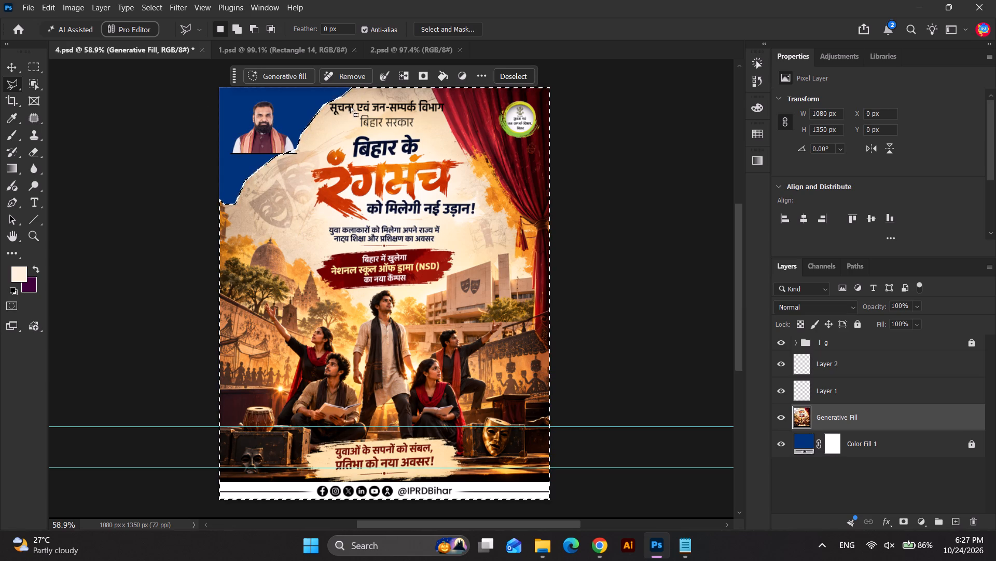
click(519, 71)
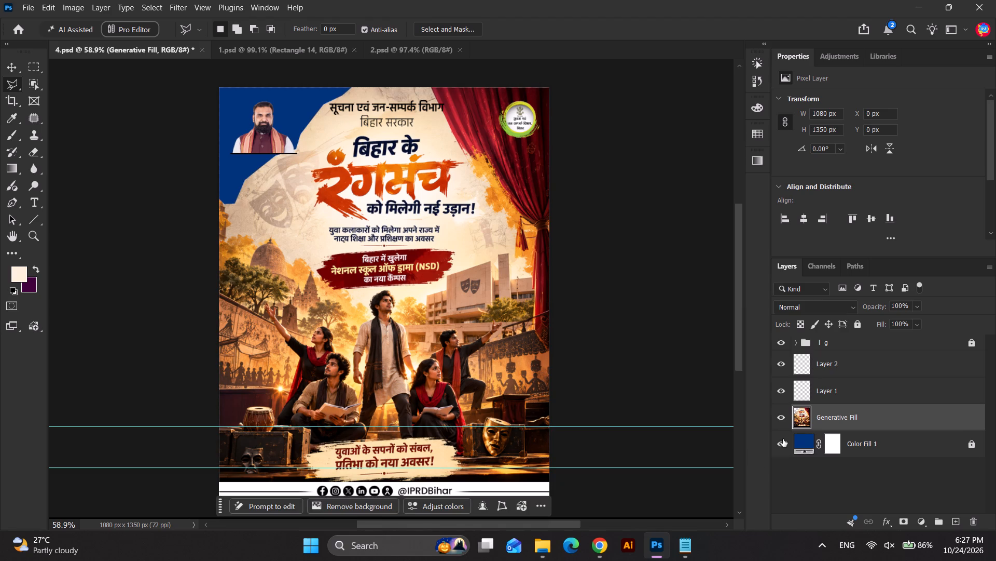
ctrl+click(800, 413)
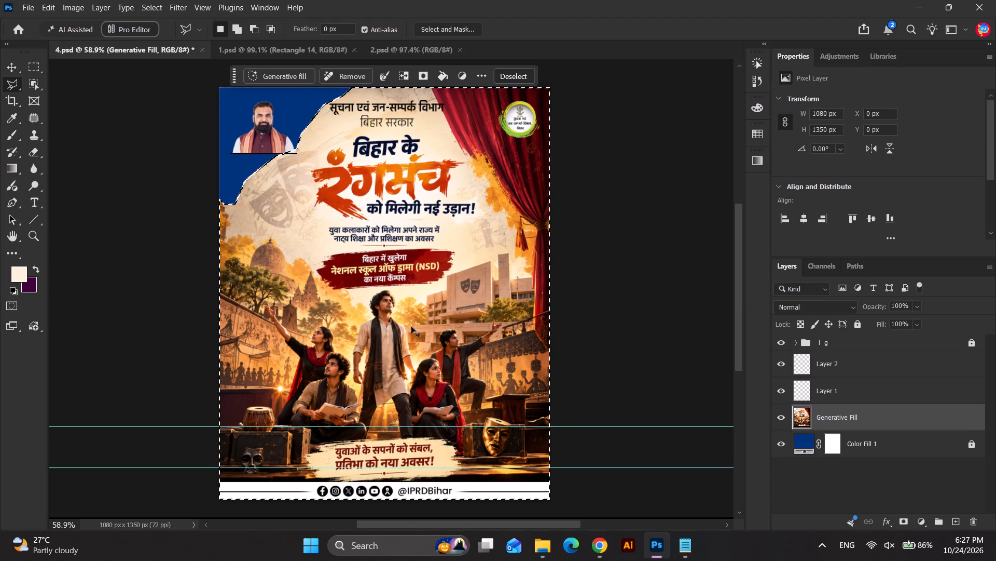
key(ctrl+shift+i)
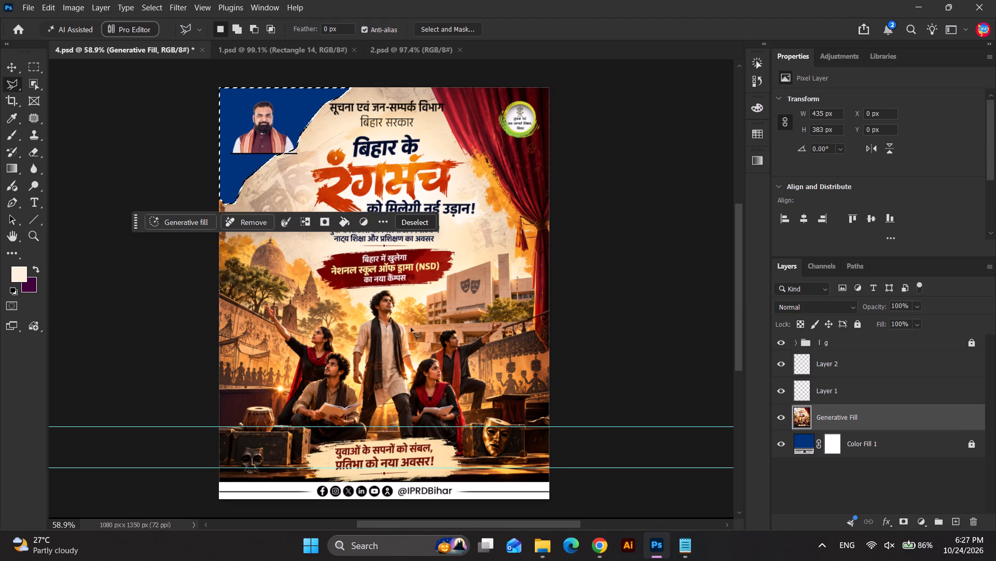
click(187, 224)
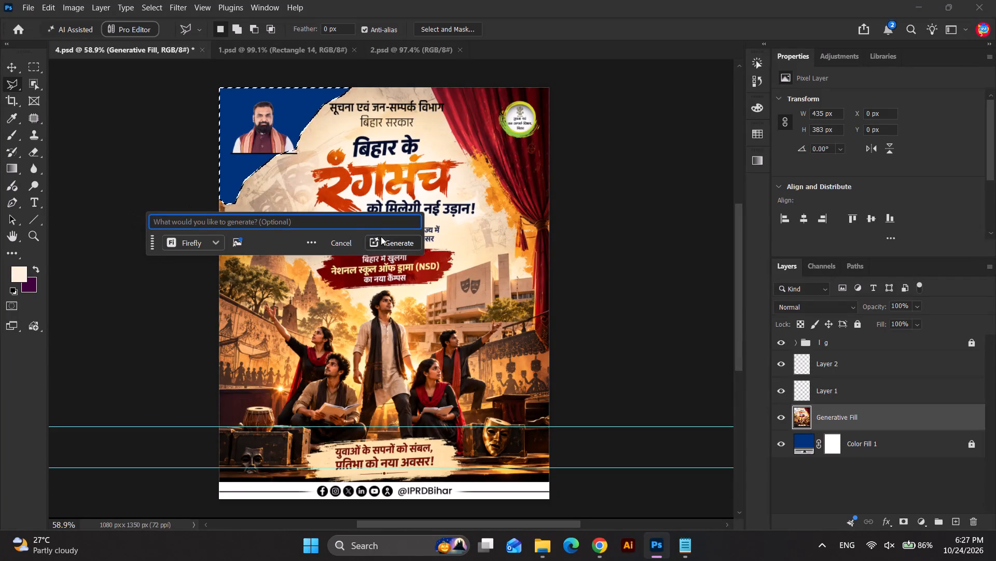
click(385, 242)
Keep the first variation of the corner fill and merge it with the Generative Fill layer below into one layer.
scroll(385, 242, up, 1)
scroll(385, 242, down, 1)
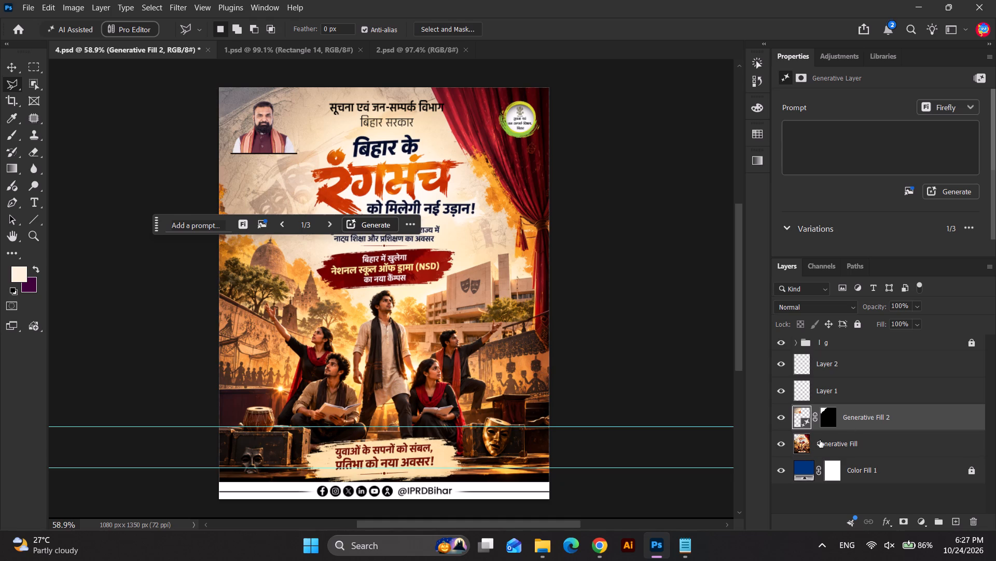
scroll(615, 274, down, 4)
scroll(502, 335, up, 2)
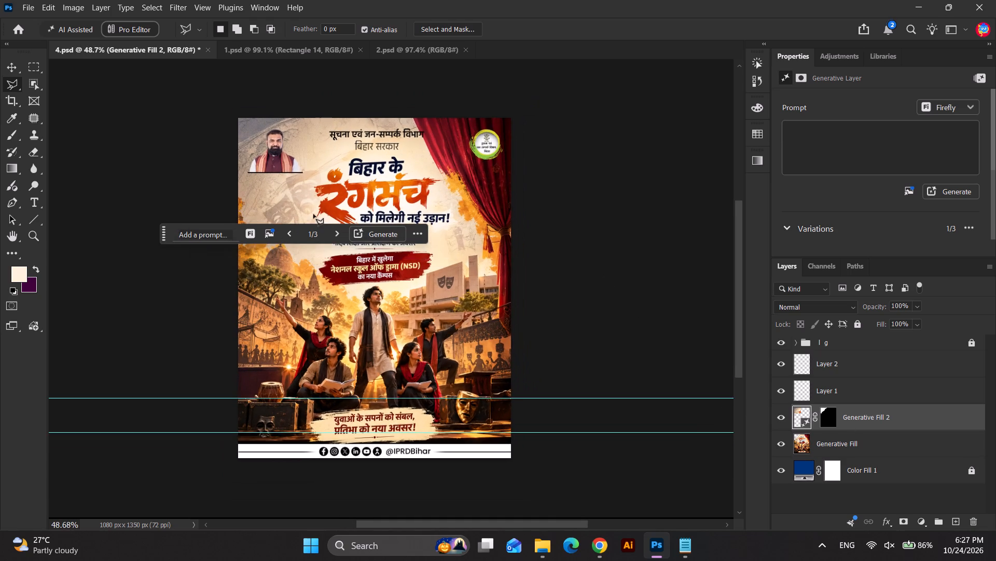
scroll(313, 213, up, 1)
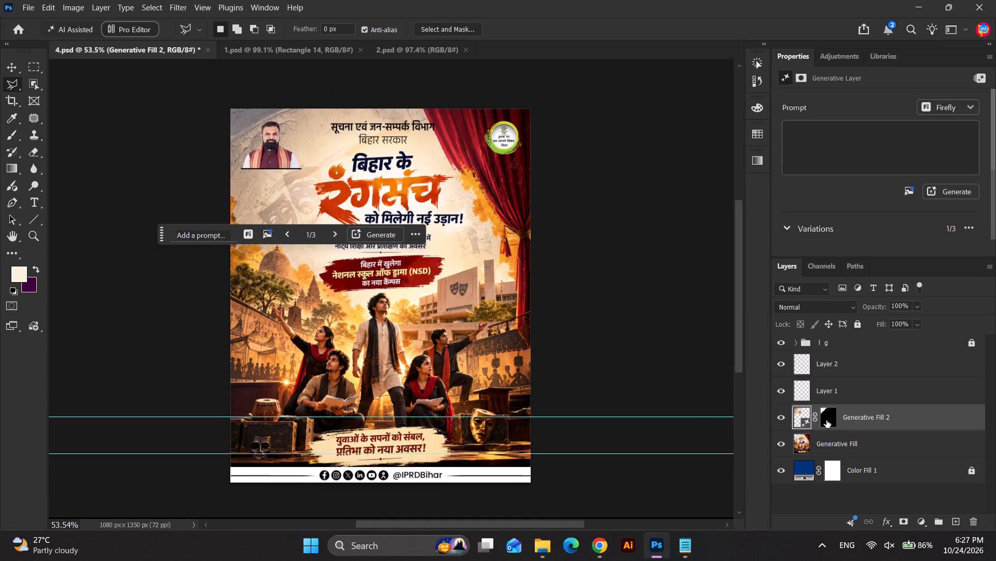
ctrl+click(831, 443)
key(ctrl+e)
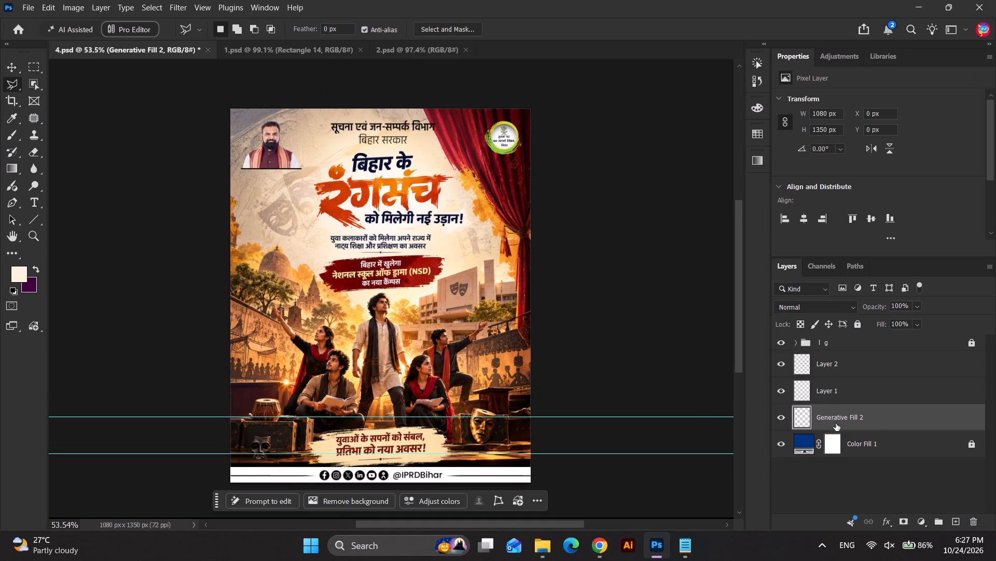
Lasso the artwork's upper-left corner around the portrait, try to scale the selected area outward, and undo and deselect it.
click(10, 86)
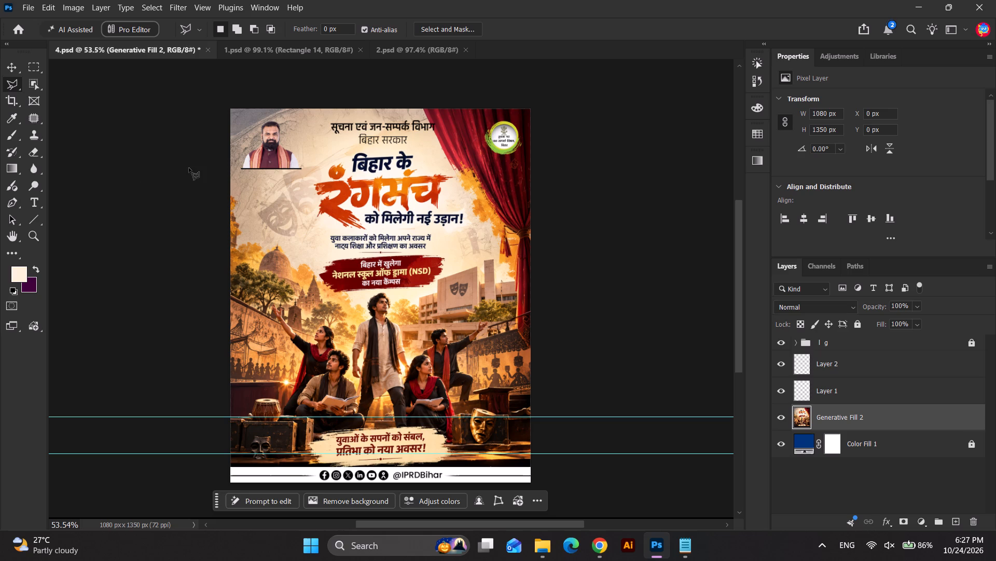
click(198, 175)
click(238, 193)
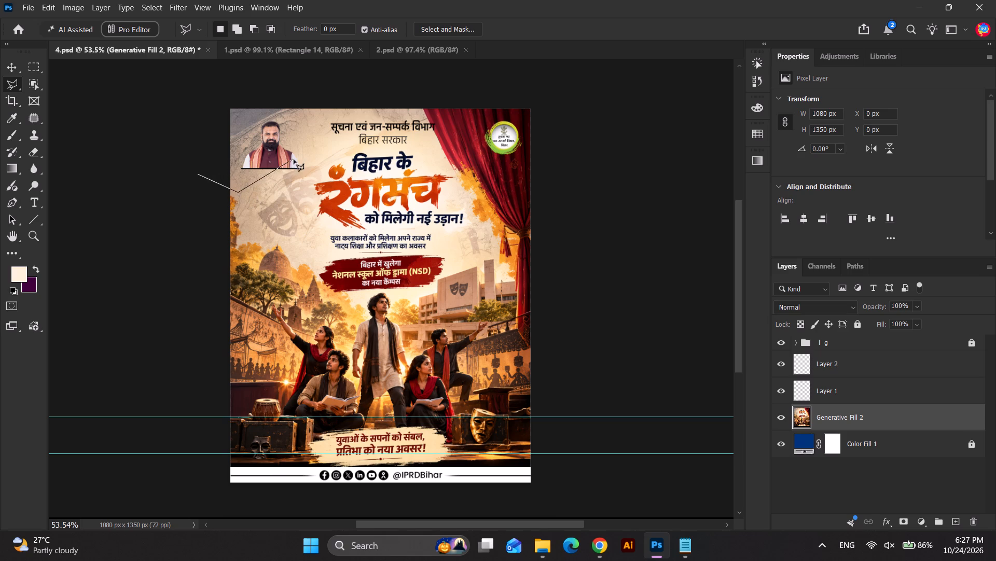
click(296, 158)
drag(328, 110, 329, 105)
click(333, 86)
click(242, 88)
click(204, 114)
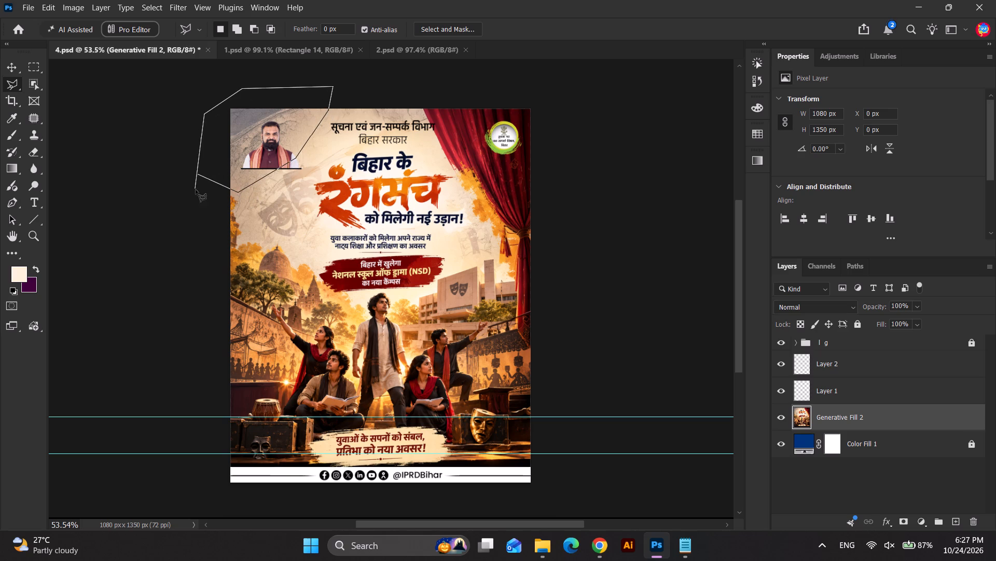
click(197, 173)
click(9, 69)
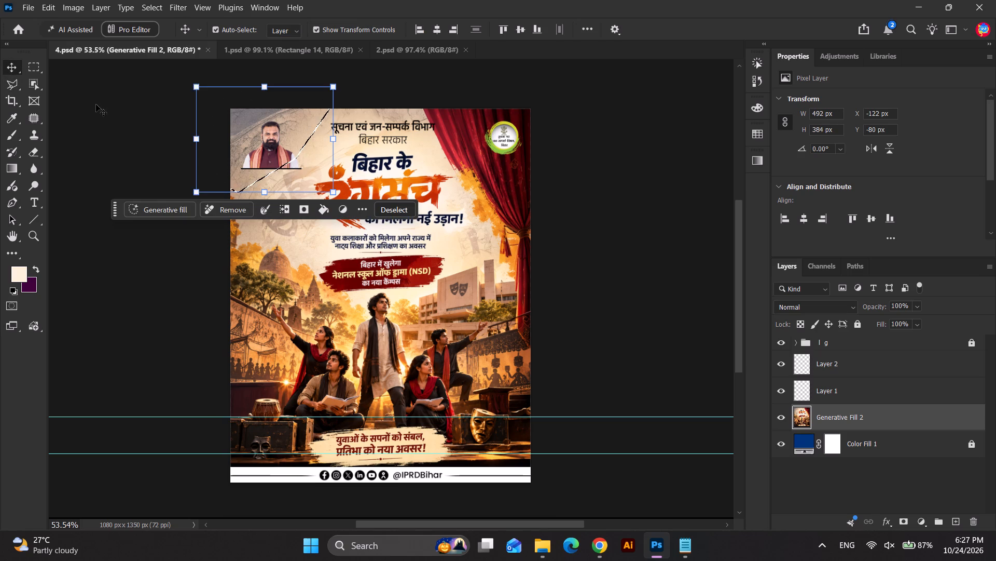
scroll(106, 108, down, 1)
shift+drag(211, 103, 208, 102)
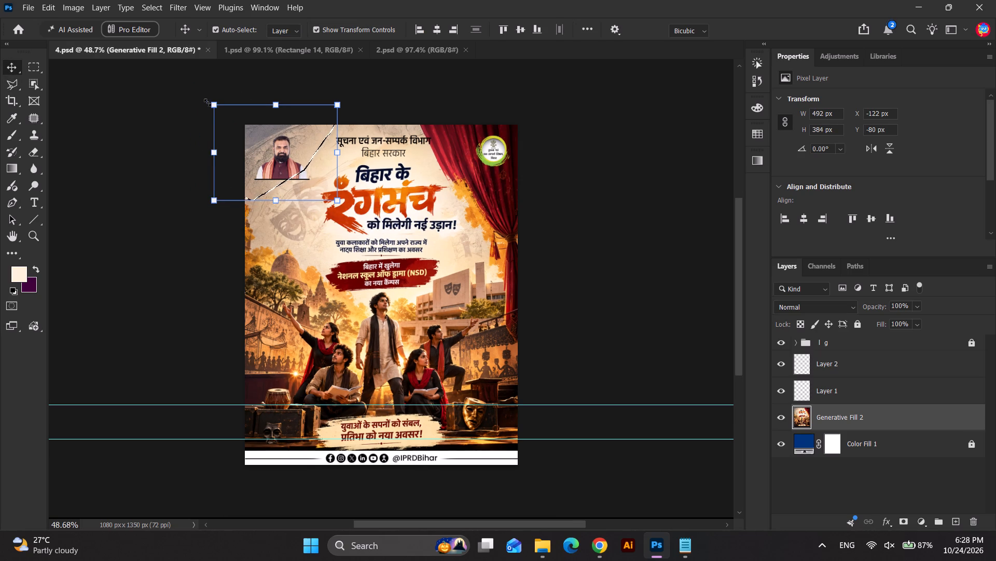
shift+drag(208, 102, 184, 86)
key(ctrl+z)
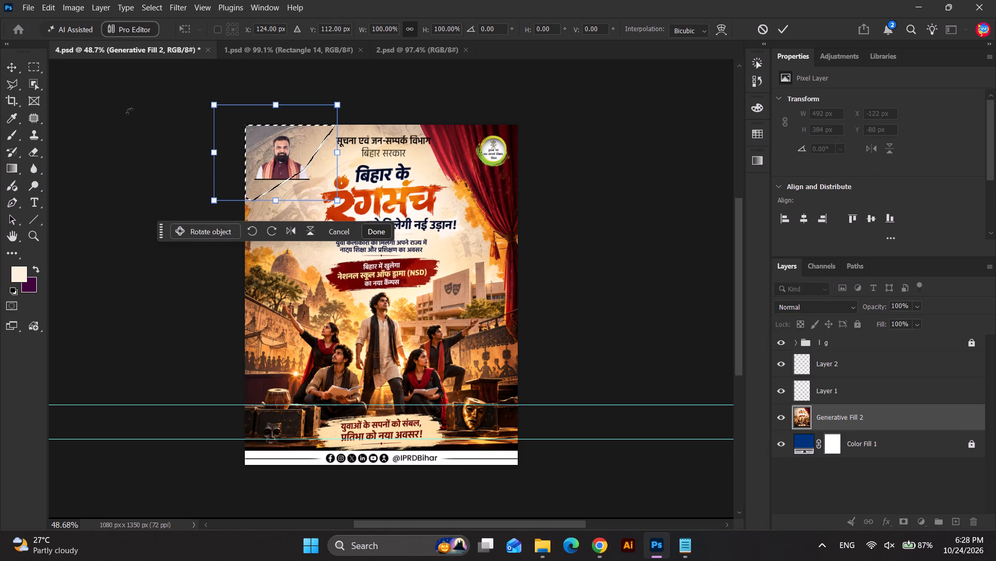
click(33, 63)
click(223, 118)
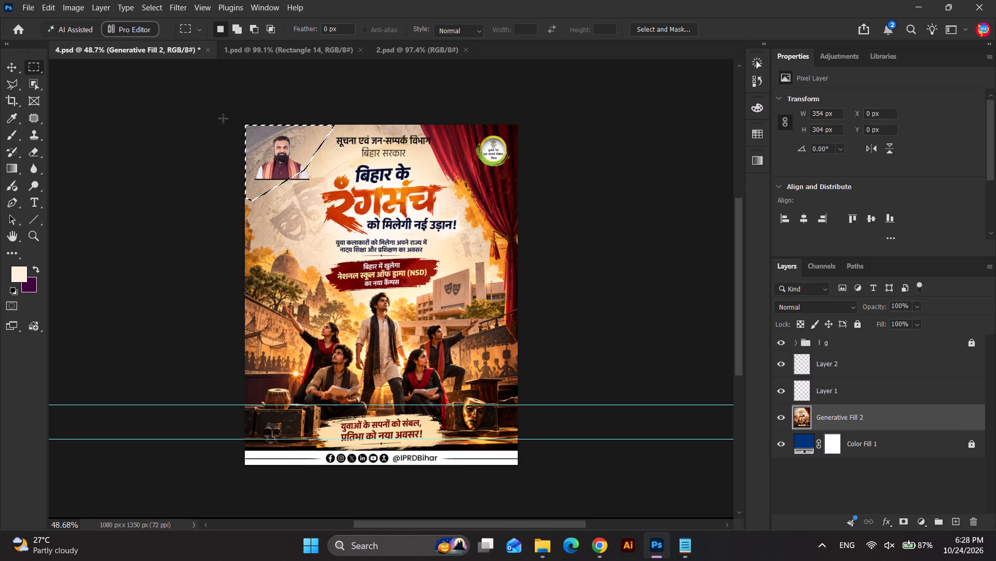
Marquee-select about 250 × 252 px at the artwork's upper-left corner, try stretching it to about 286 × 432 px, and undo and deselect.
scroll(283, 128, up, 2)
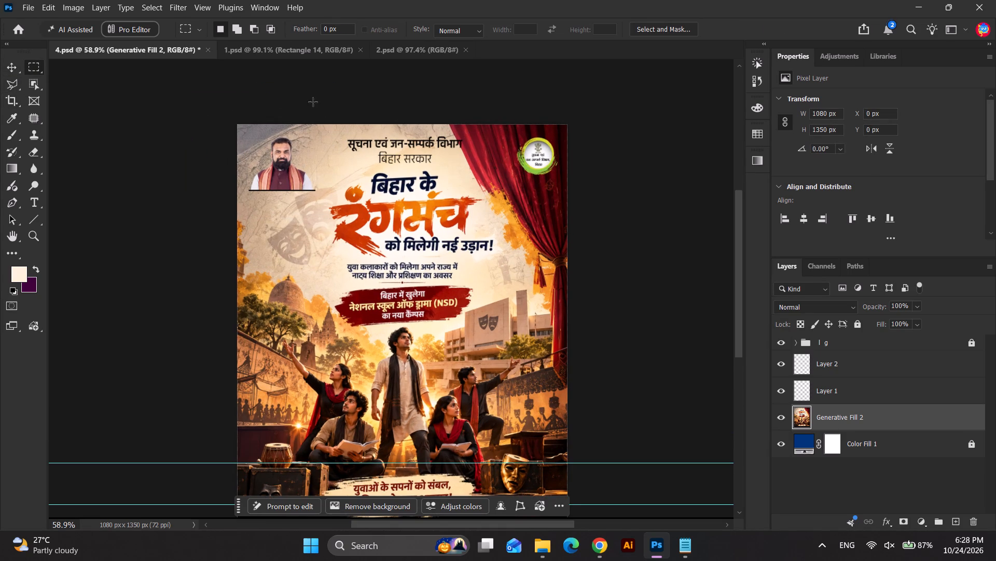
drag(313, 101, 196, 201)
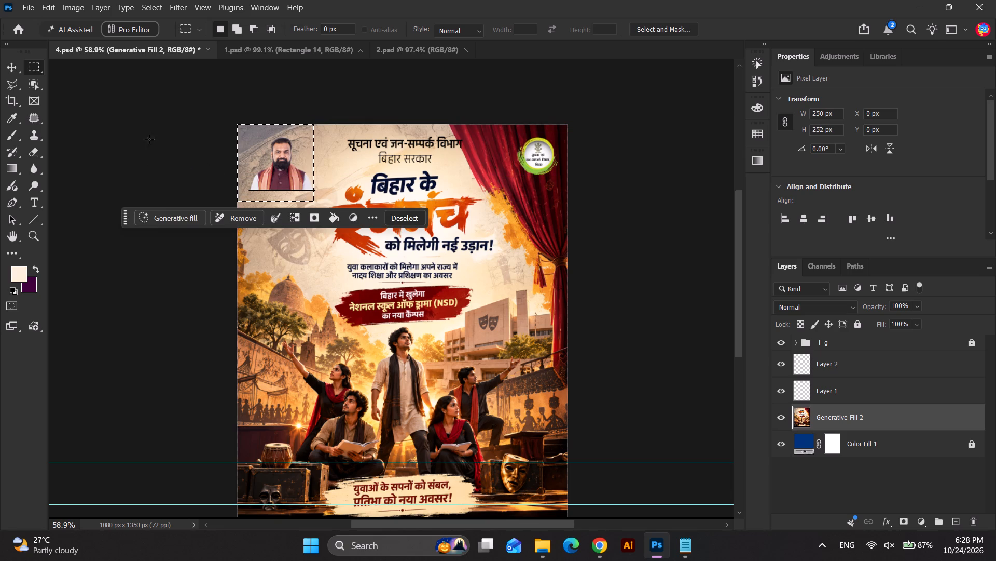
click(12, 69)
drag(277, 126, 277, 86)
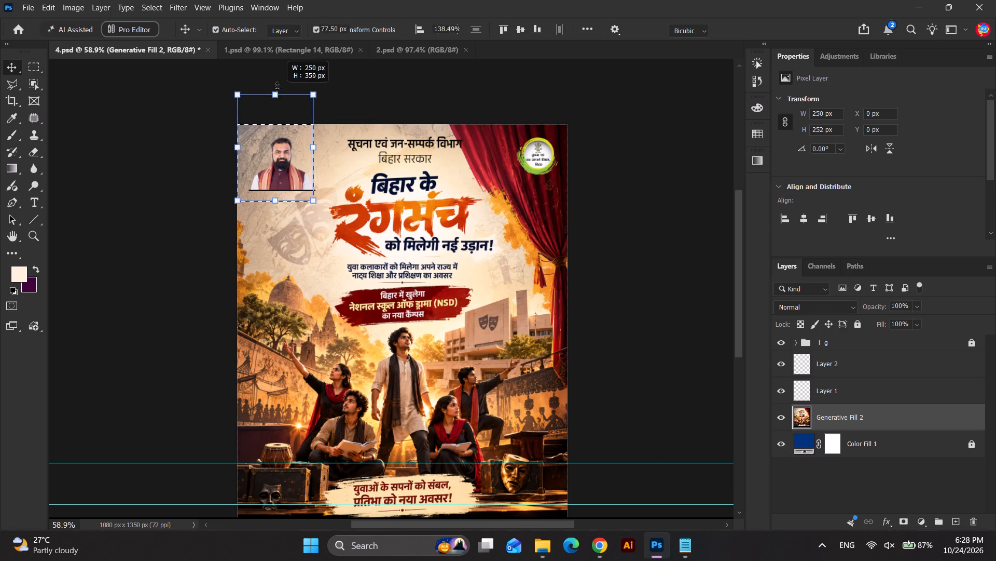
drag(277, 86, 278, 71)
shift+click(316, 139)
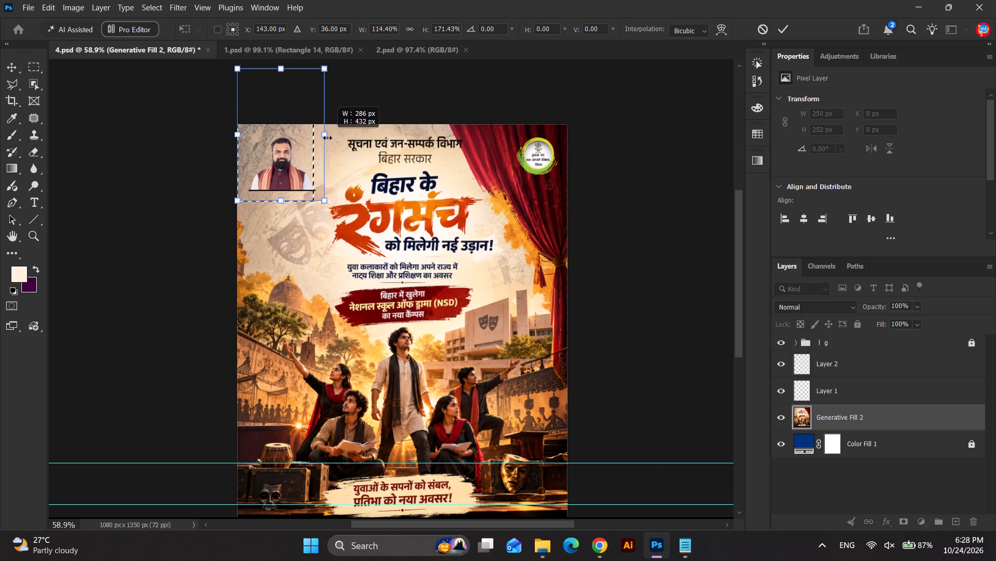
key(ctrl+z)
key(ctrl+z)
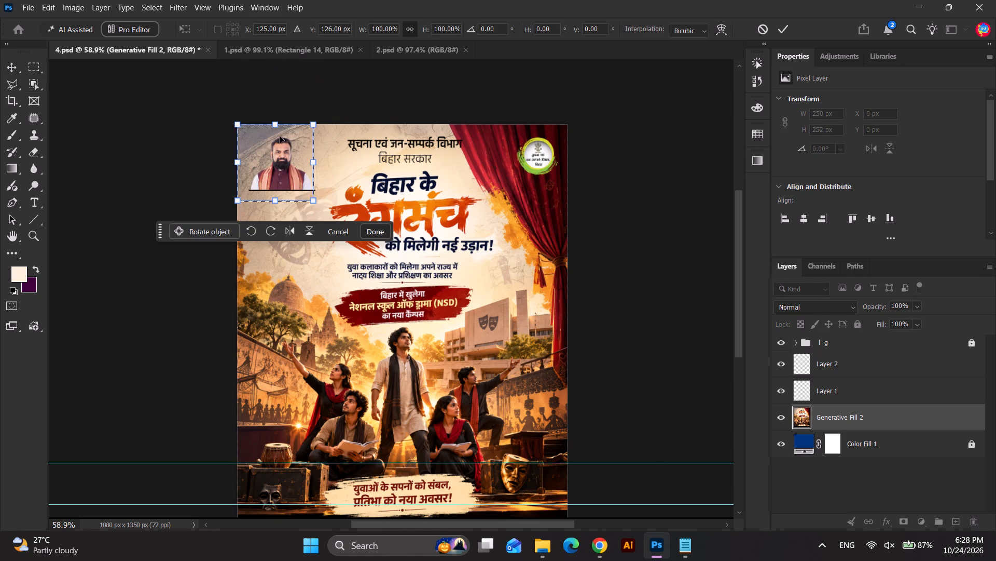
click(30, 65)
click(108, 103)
Lasso the artwork's upper-left area behind the portrait and top Hindi heading, about 793 × 444 px, and erase it from the Generative Fill 2 layer.
scroll(237, 125, up, 2)
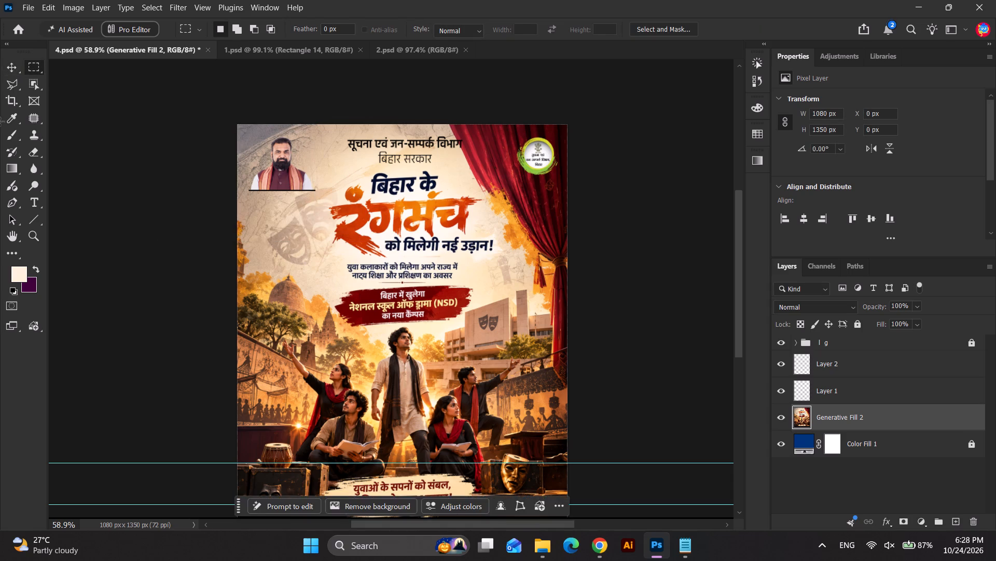
click(14, 89)
scroll(328, 121, up, 1)
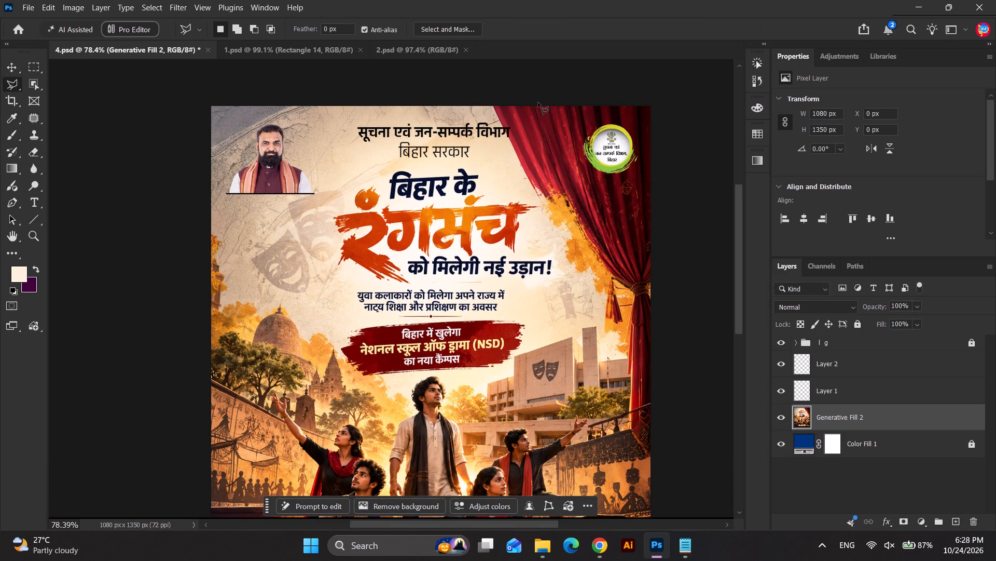
click(492, 103)
click(506, 133)
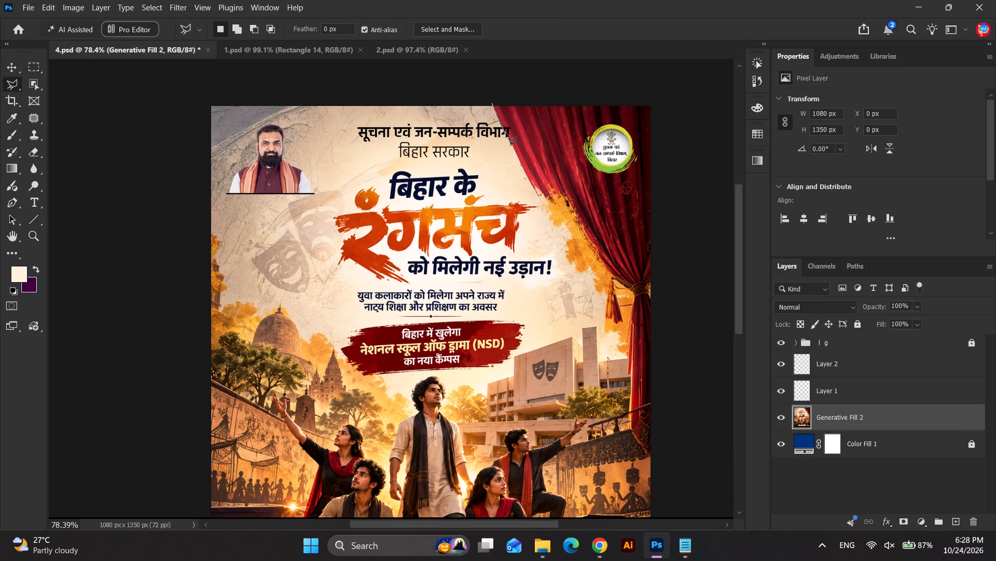
click(509, 154)
click(407, 165)
click(353, 170)
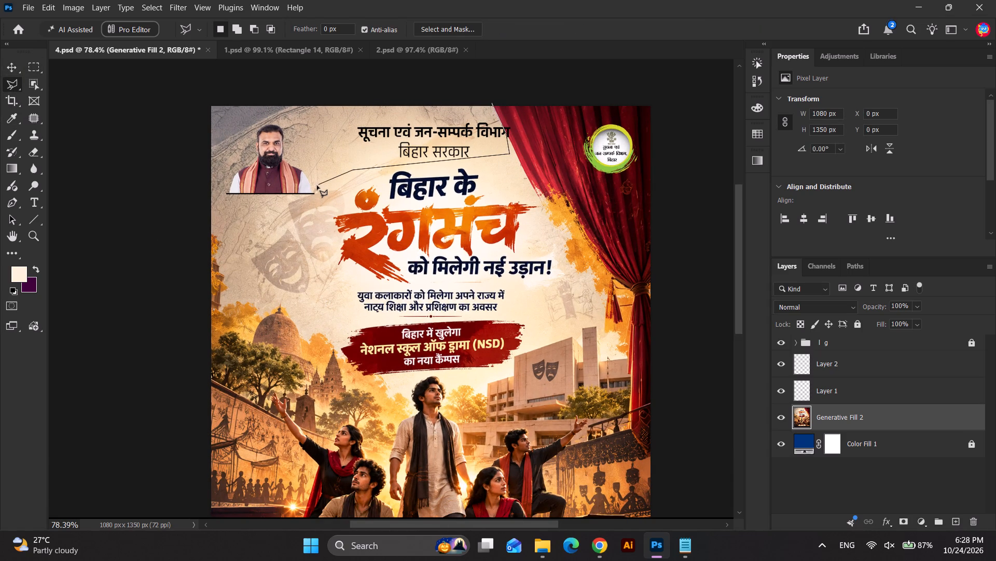
click(317, 185)
click(302, 194)
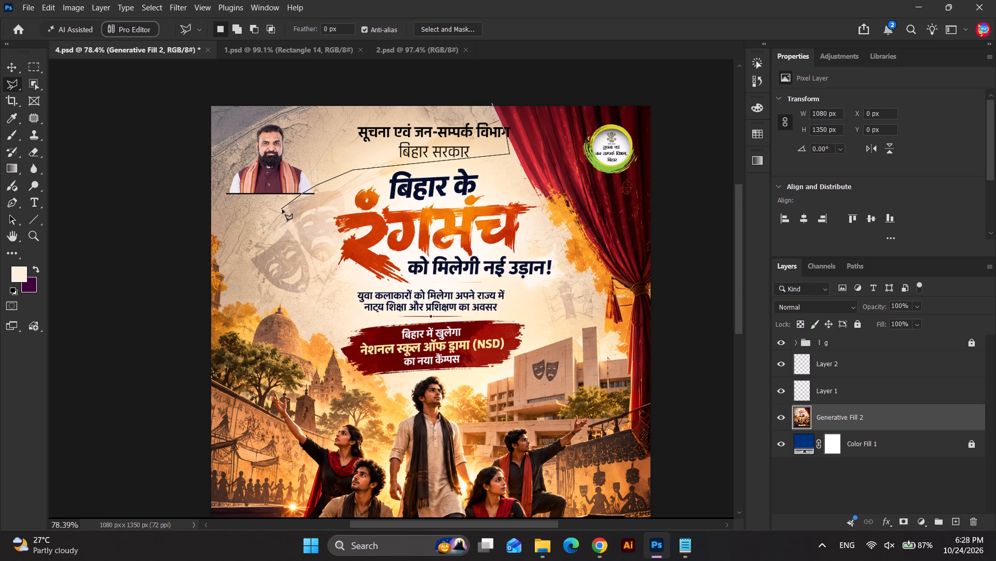
click(282, 209)
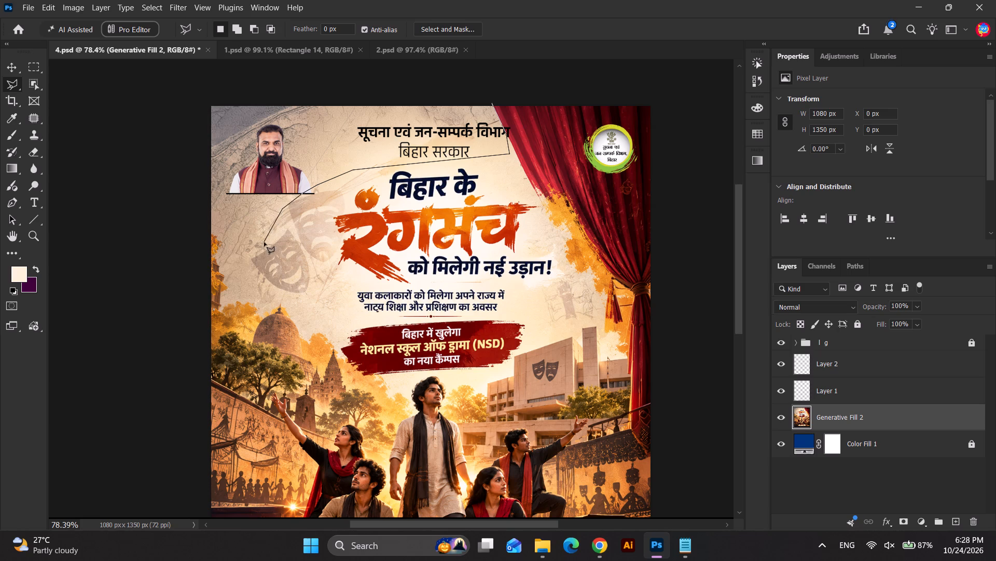
click(262, 244)
click(234, 257)
click(206, 259)
drag(187, 157, 188, 141)
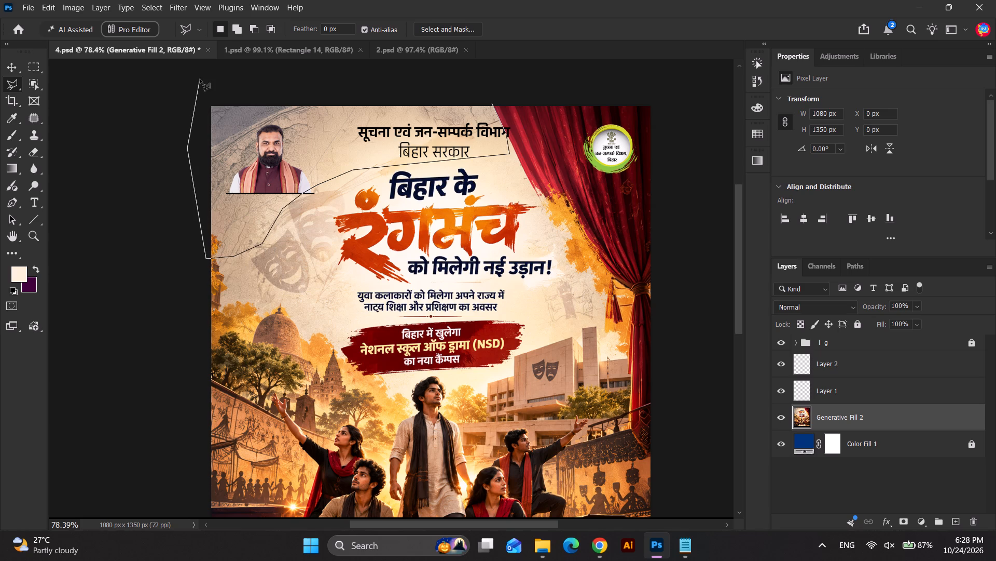
click(200, 79)
click(377, 84)
click(493, 106)
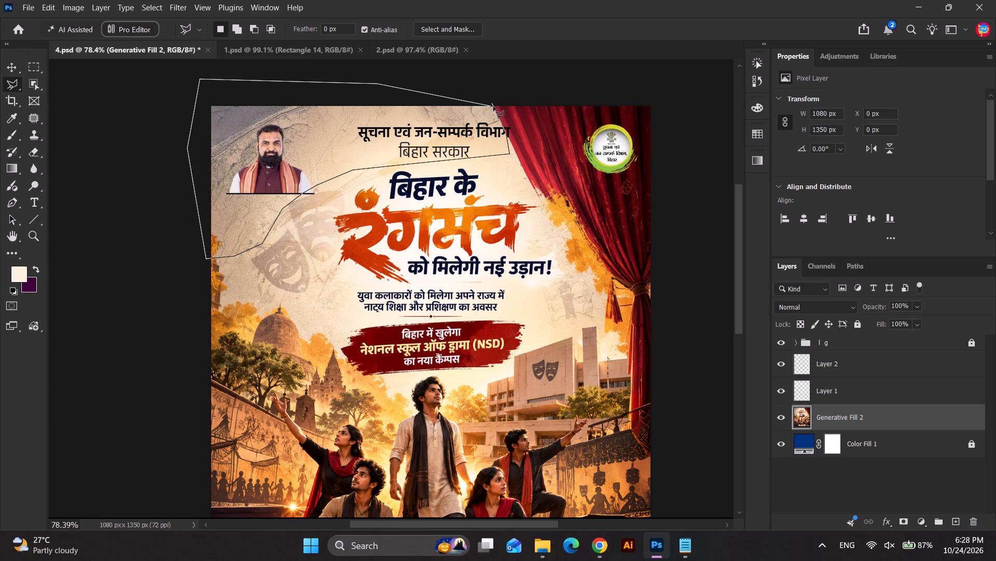
click(493, 106)
click(493, 106)
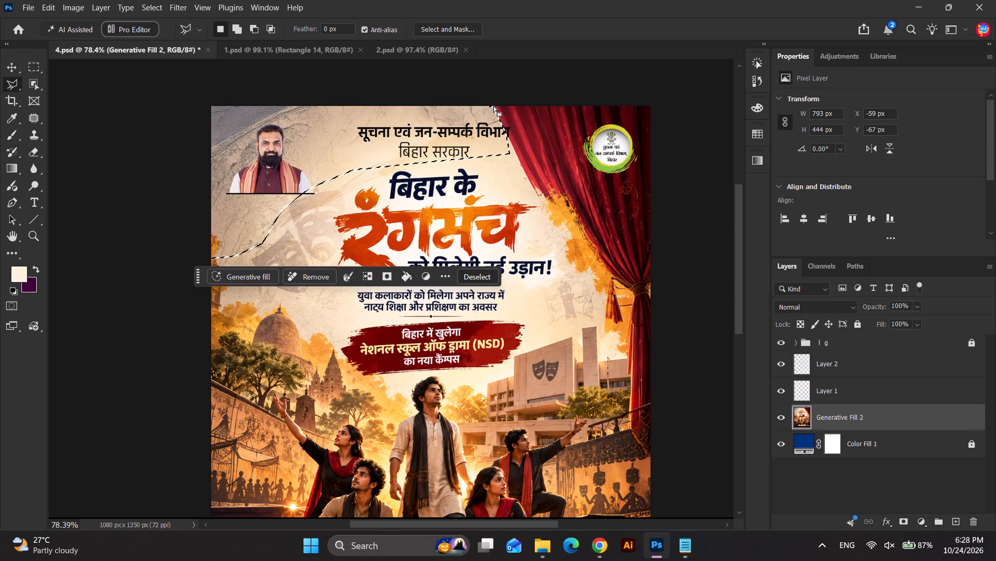
key(Delete)
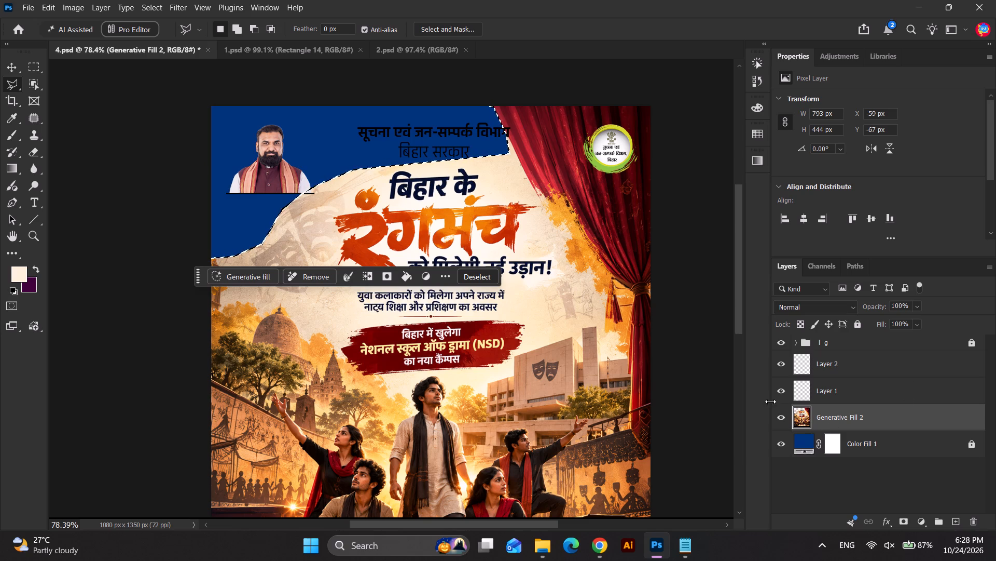
Select the Generative Fill 2 layer's outline, invert the selection, and generate a Firefly fill for the erased upper-left area without a prompt.
click(468, 273)
ctrl+click(798, 420)
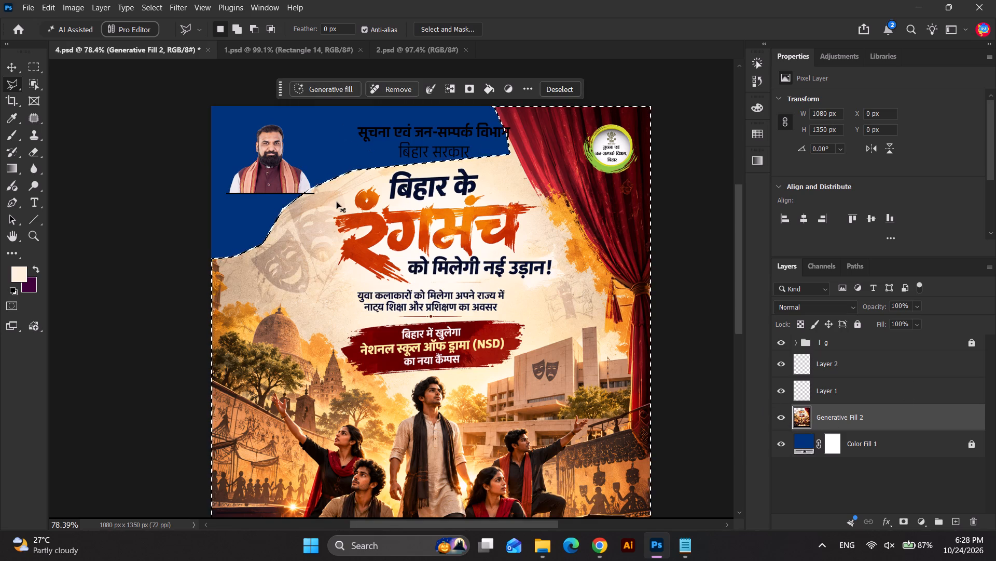
key(ctrl+shift+i)
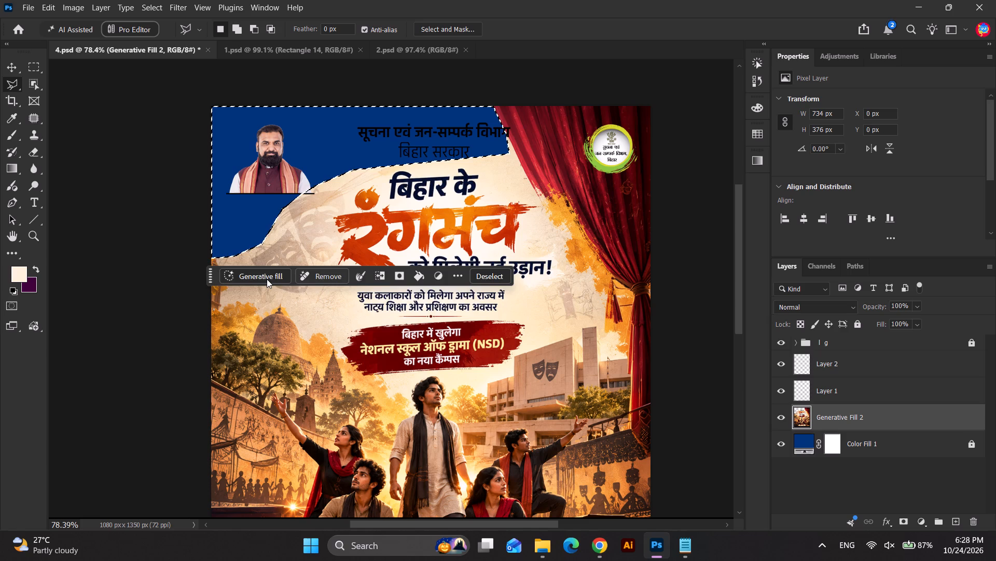
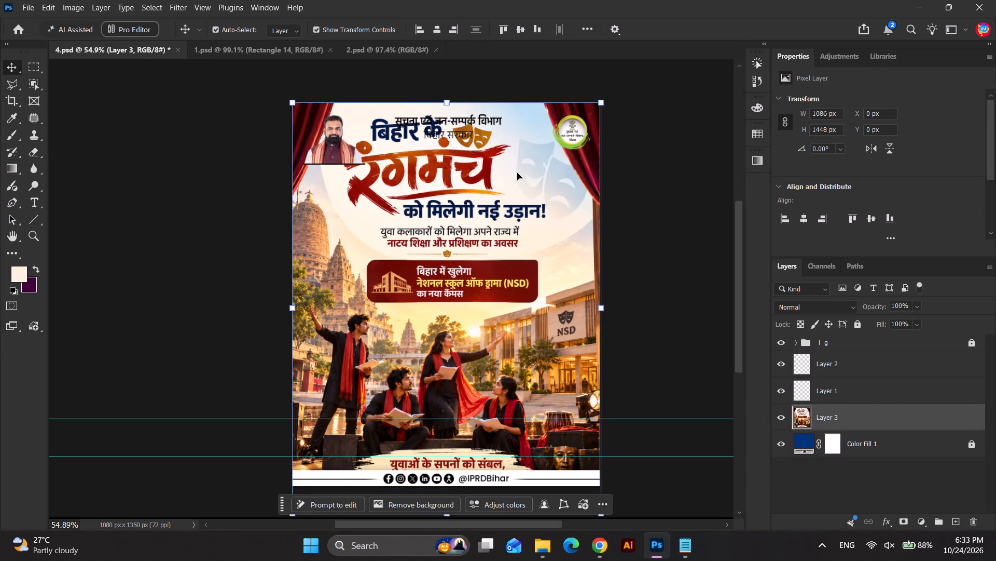
Scale the pasted poster to about 84%, fit it between the header and the social-media strip, and centre it horizontally on the canvas.
drag(451, 100, 452, 128)
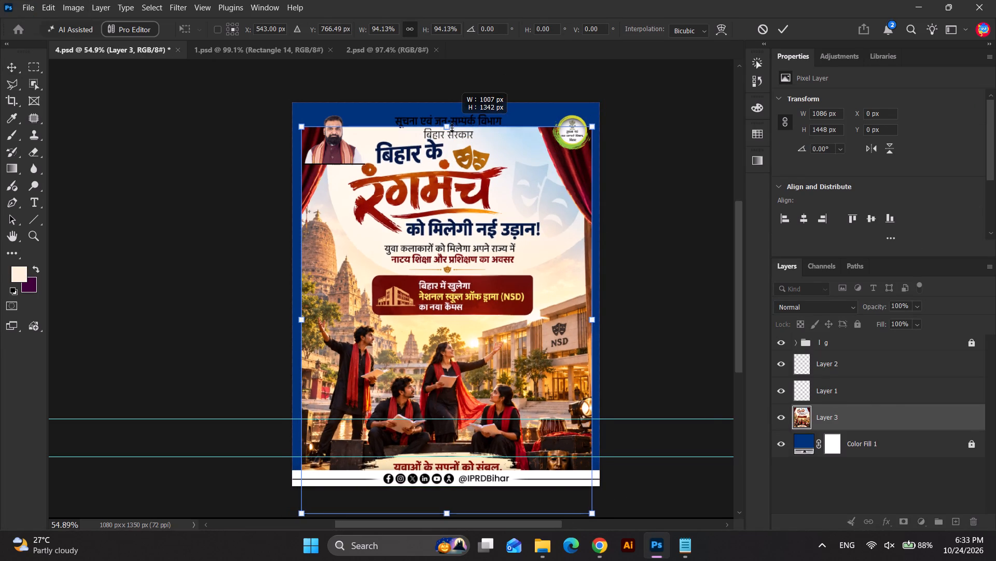
drag(452, 128, 452, 135)
scroll(425, 416, down, 2)
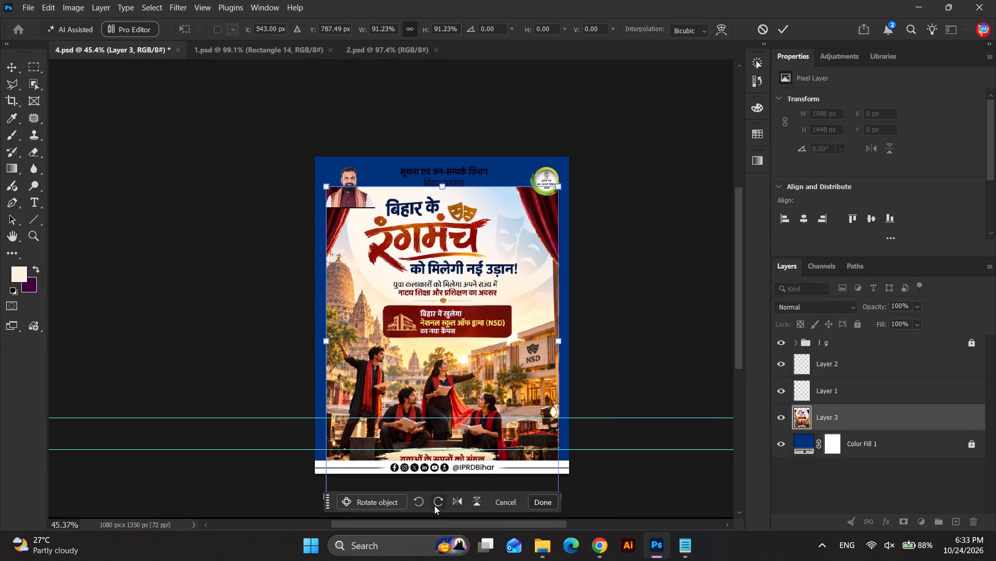
scroll(452, 358, down, 3)
drag(445, 464, 447, 452)
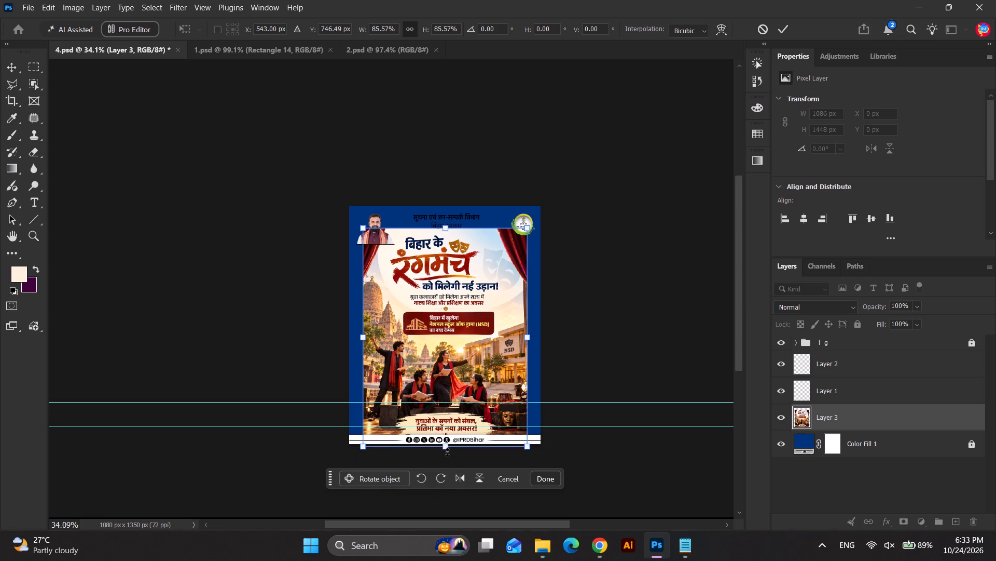
scroll(448, 450, up, 3)
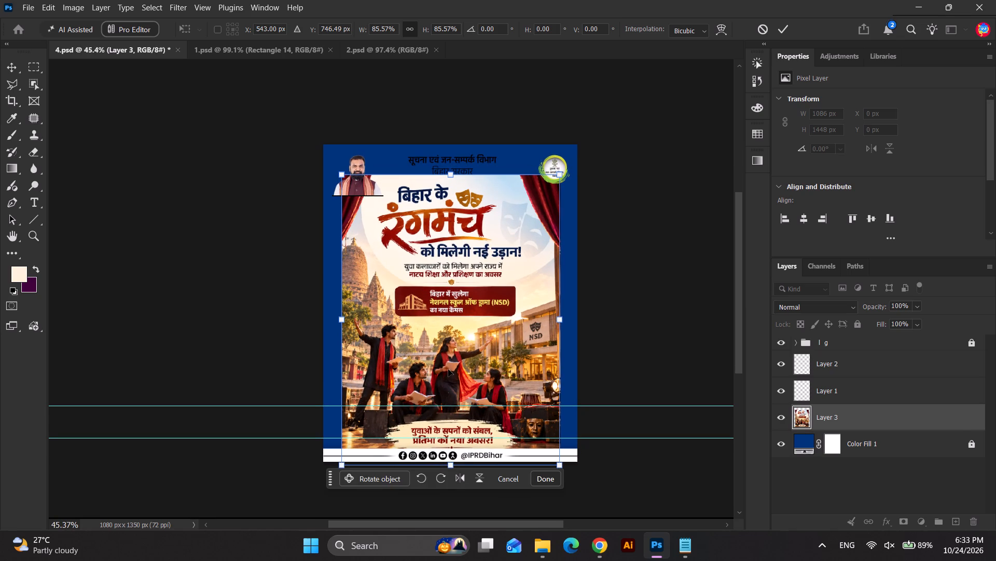
key(Up)
key(Up)
key(Up)
key(Up)
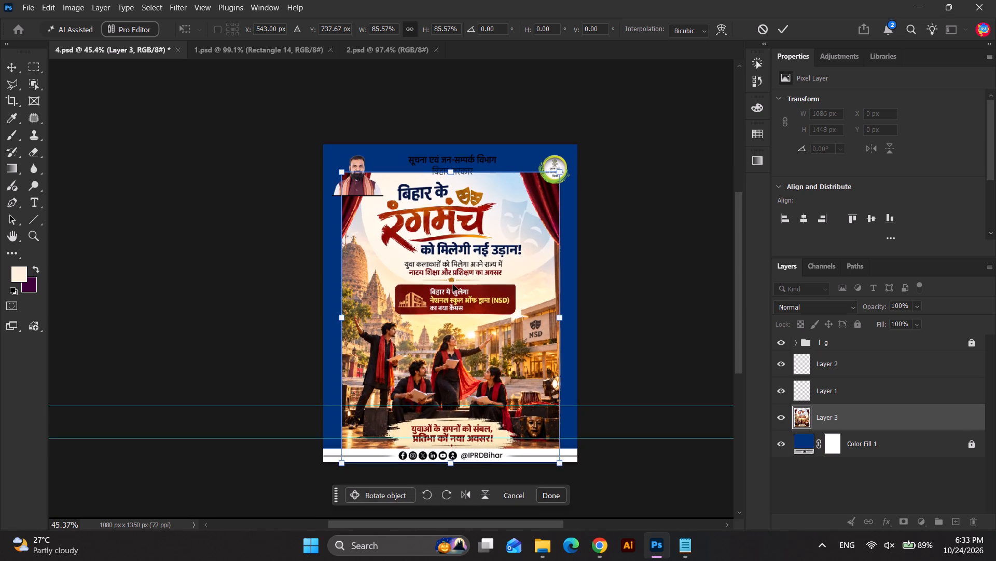
key(Down)
drag(452, 468, 453, 468)
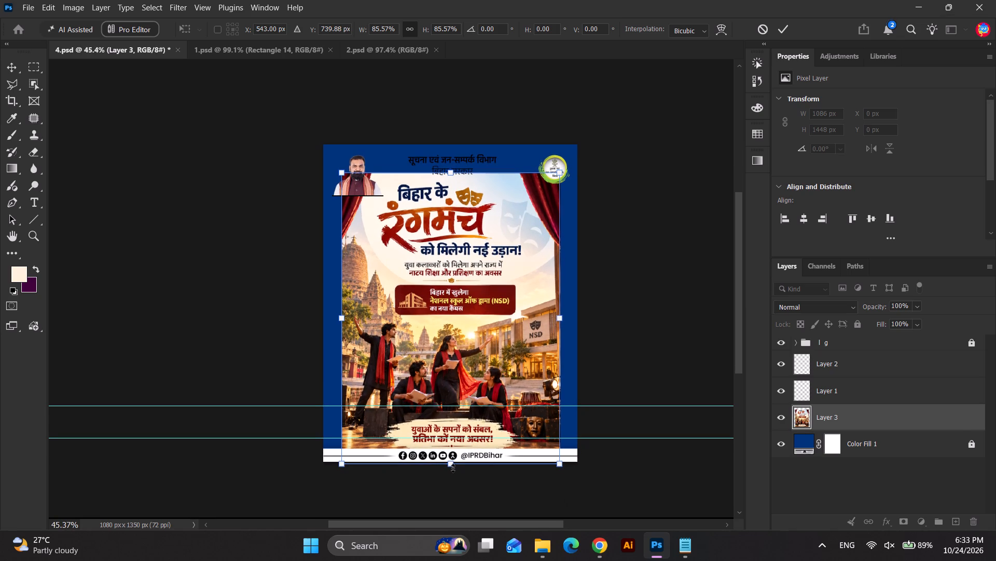
drag(453, 468, 459, 463)
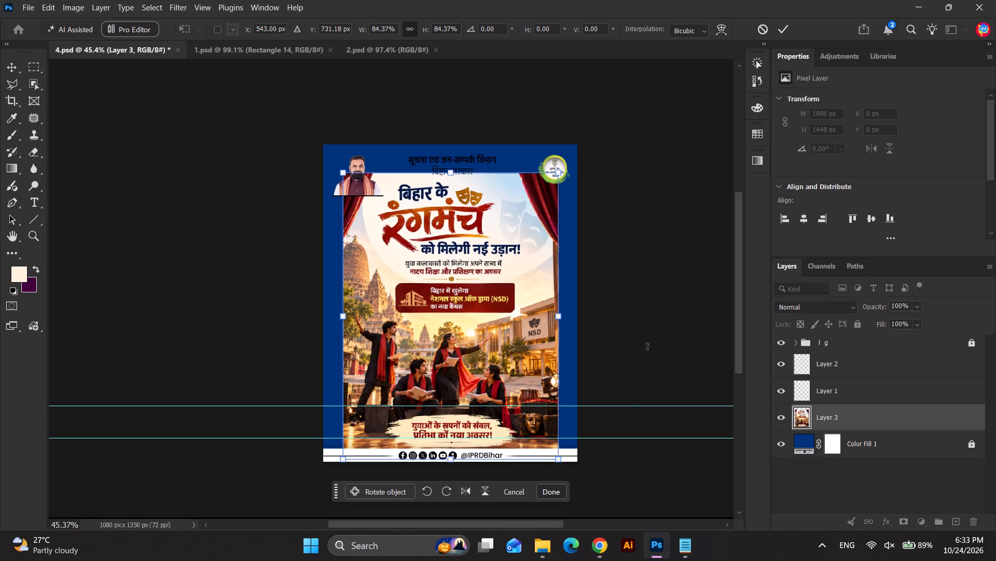
key(Return)
click(436, 31)
click(467, 114)
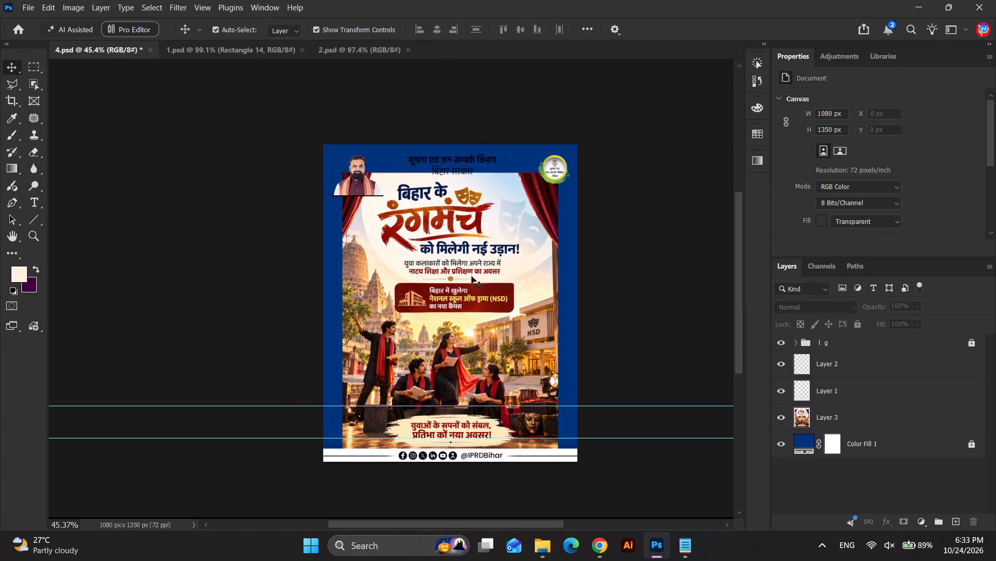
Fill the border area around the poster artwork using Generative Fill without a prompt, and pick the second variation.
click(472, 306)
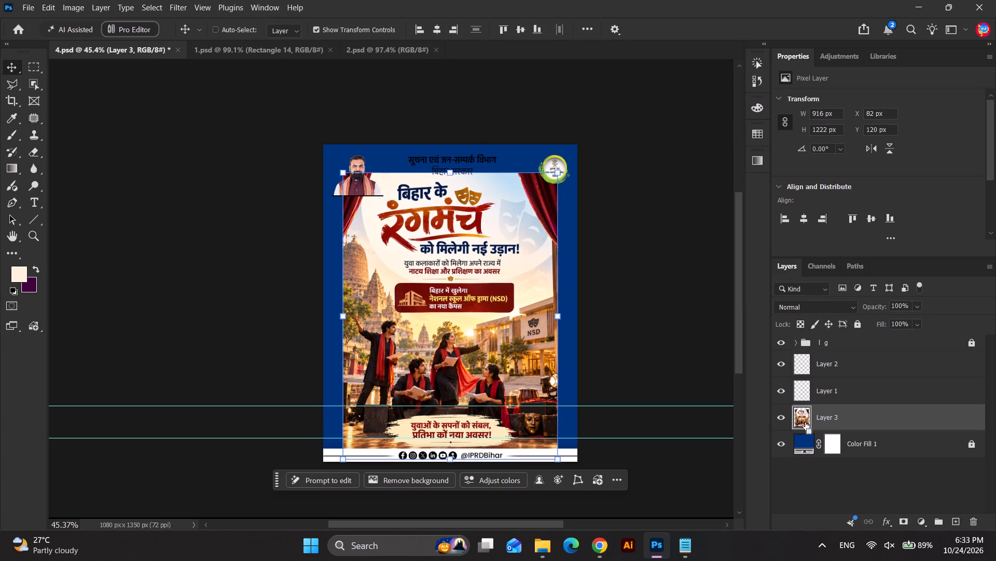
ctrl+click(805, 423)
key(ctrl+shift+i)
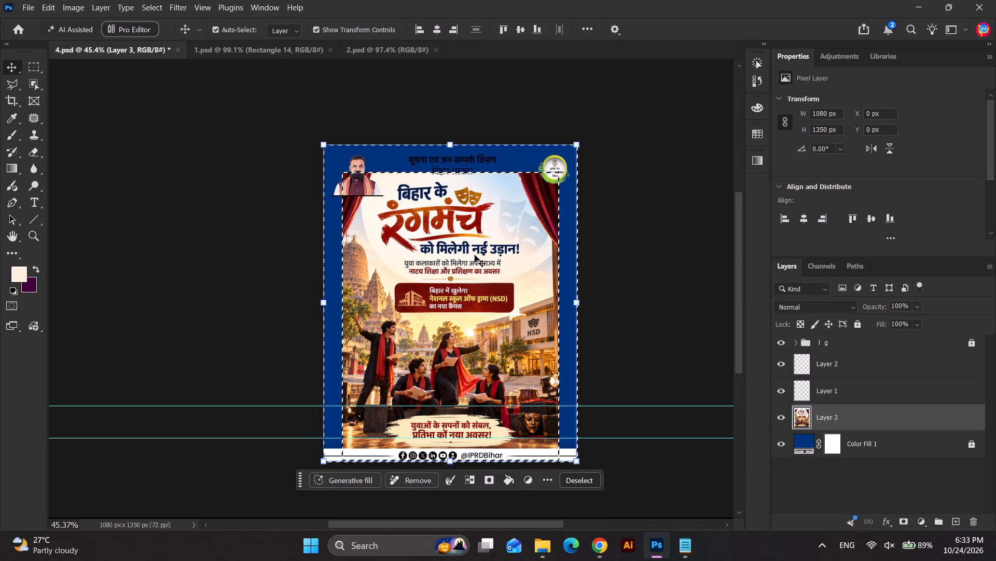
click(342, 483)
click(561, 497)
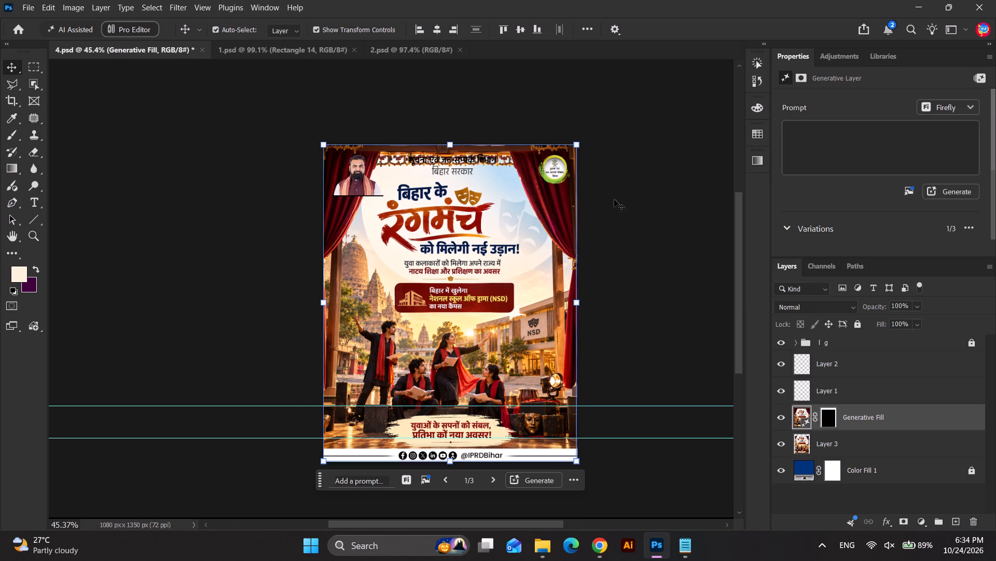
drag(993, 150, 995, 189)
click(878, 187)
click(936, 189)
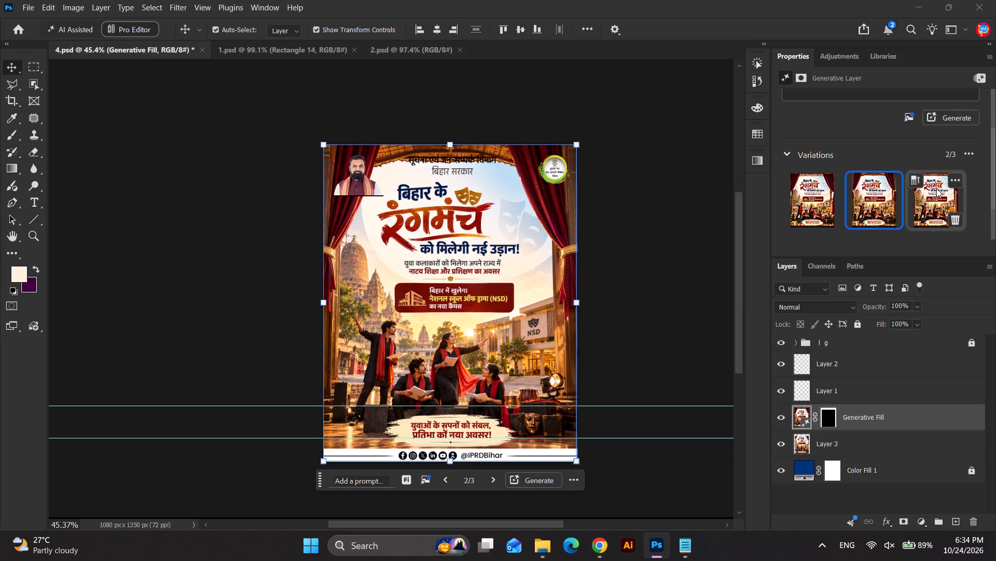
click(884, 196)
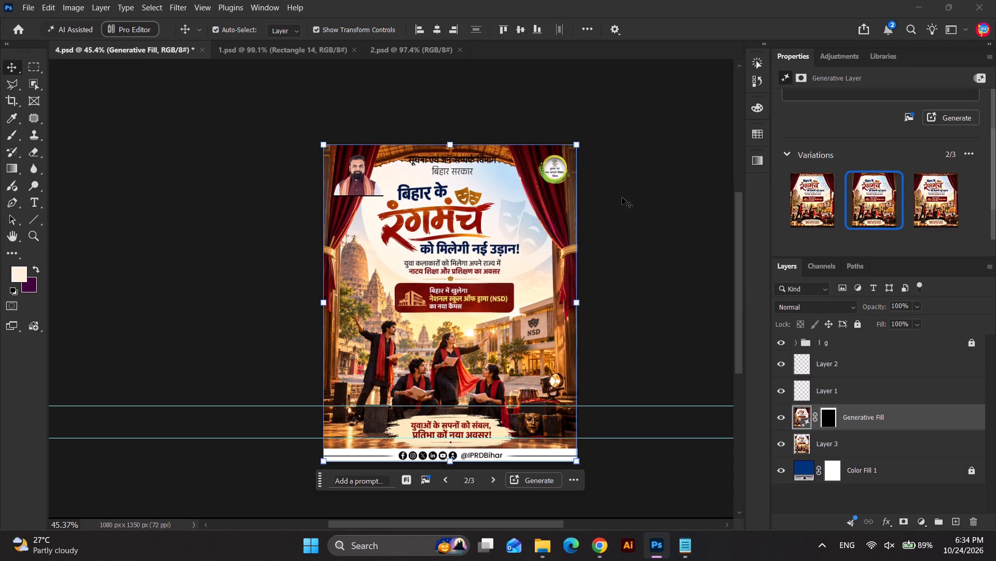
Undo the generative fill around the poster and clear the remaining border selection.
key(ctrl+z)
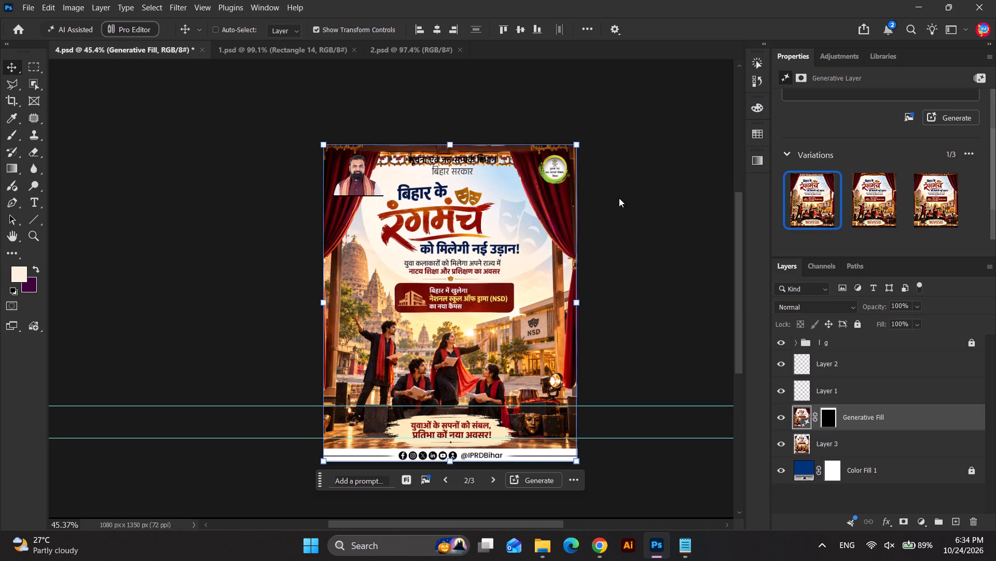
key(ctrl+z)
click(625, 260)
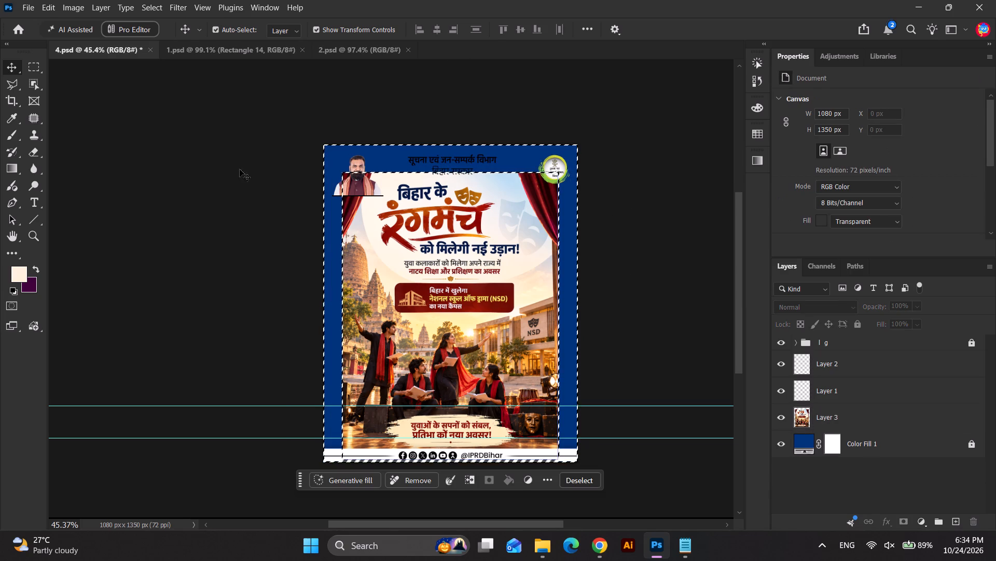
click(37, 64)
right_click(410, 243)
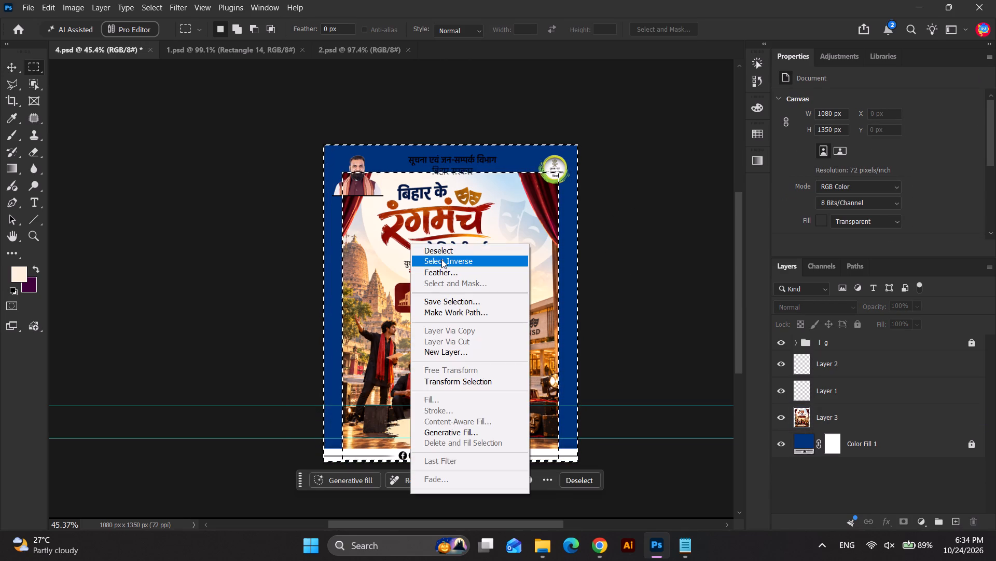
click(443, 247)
Trim the red curtains and outer side edges off the poster artwork on Layer 3 with a polygonal lasso selection, and clear the selection.
click(5, 83)
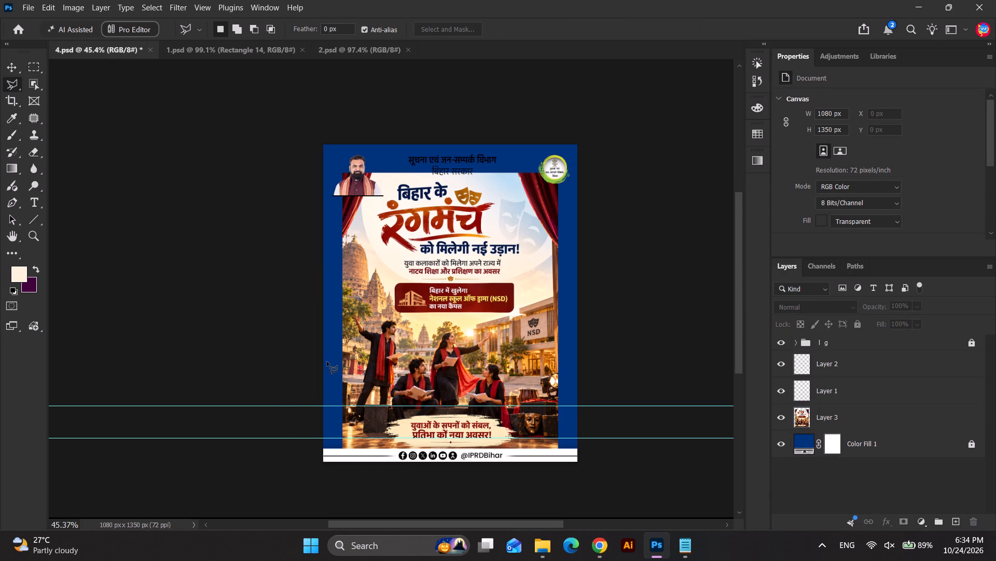
click(343, 454)
click(349, 343)
click(351, 258)
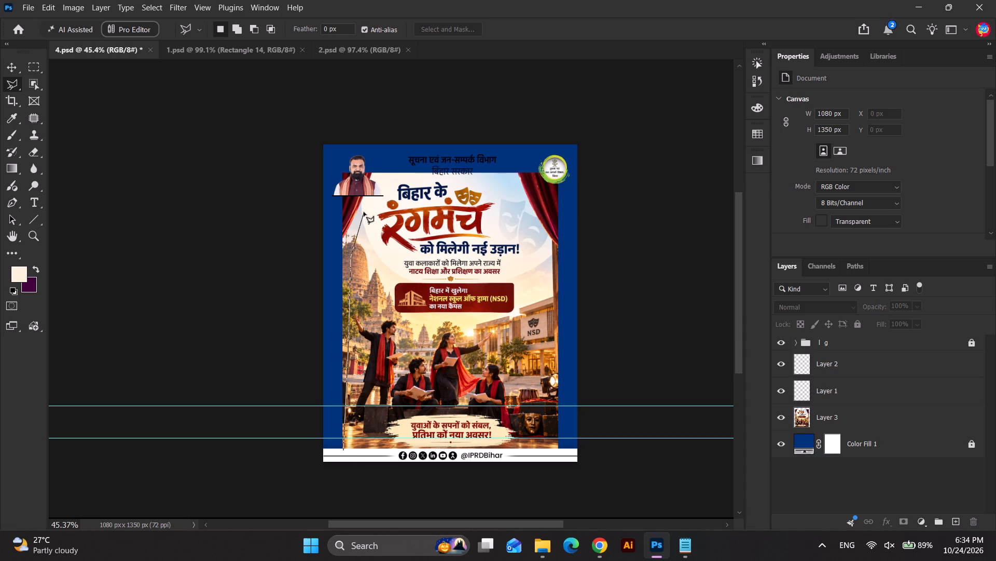
click(364, 211)
click(385, 162)
click(420, 180)
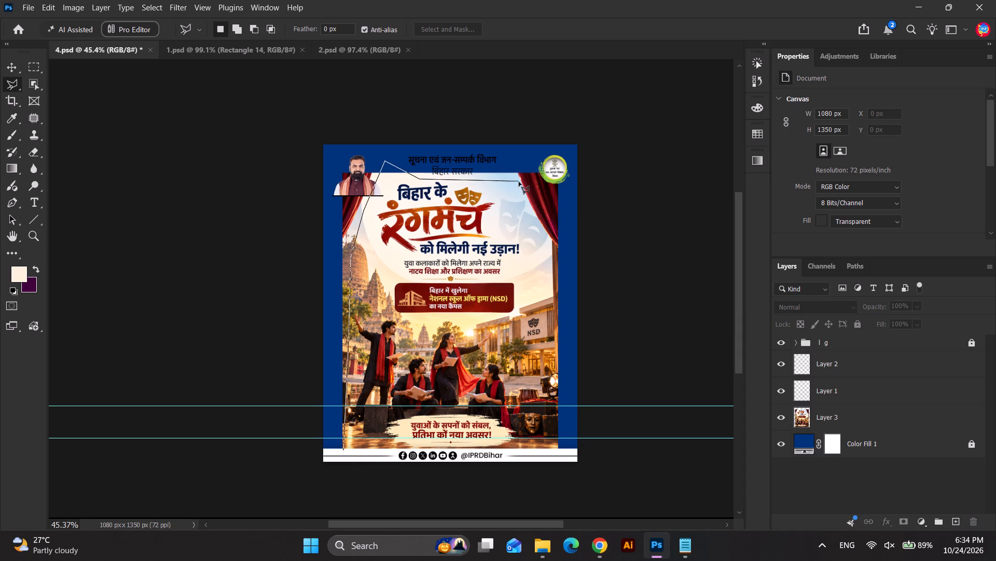
click(510, 175)
click(534, 215)
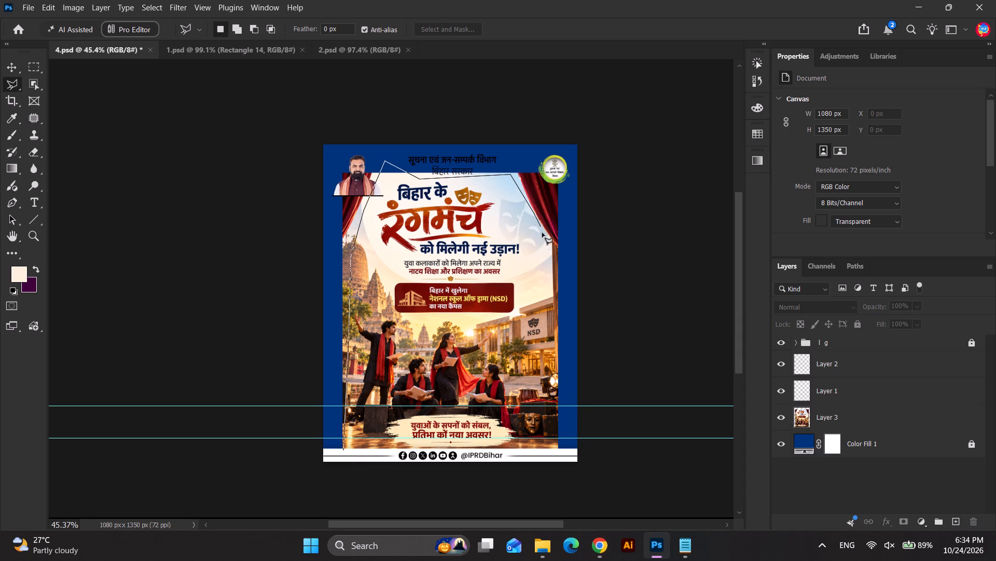
click(548, 239)
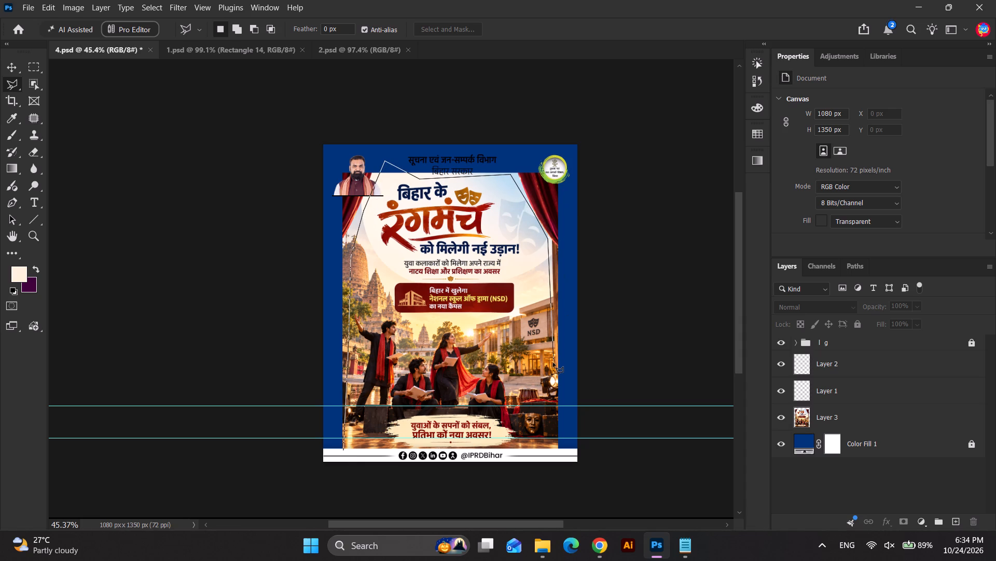
click(554, 364)
click(556, 461)
drag(621, 409, 620, 377)
click(609, 137)
drag(291, 132, 291, 141)
click(300, 465)
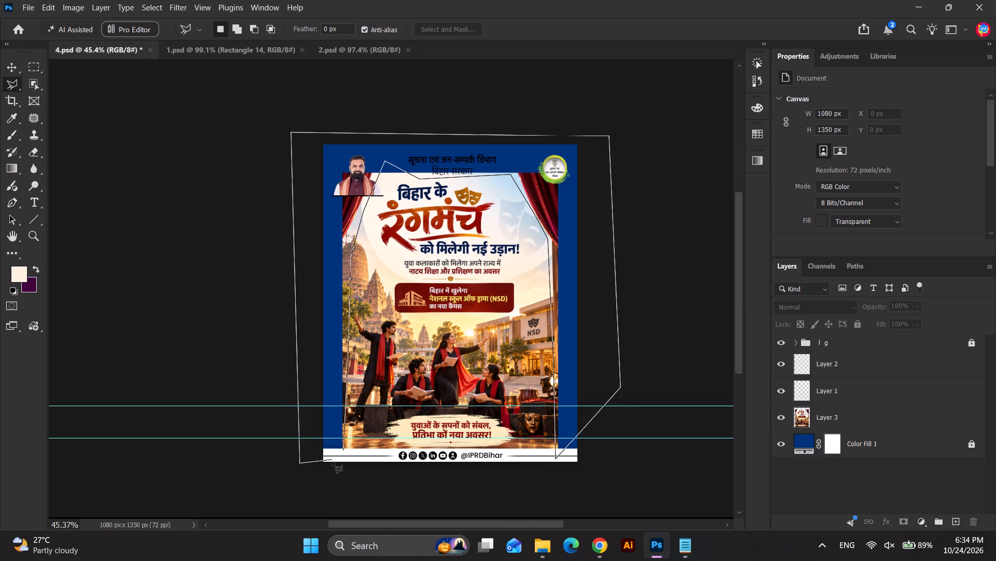
click(344, 451)
key(Delete)
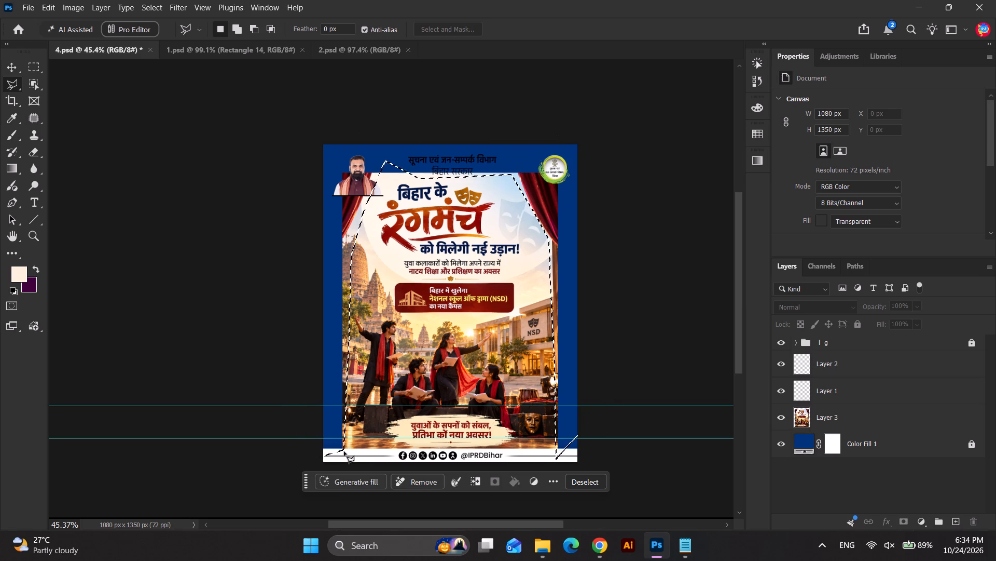
click(820, 420)
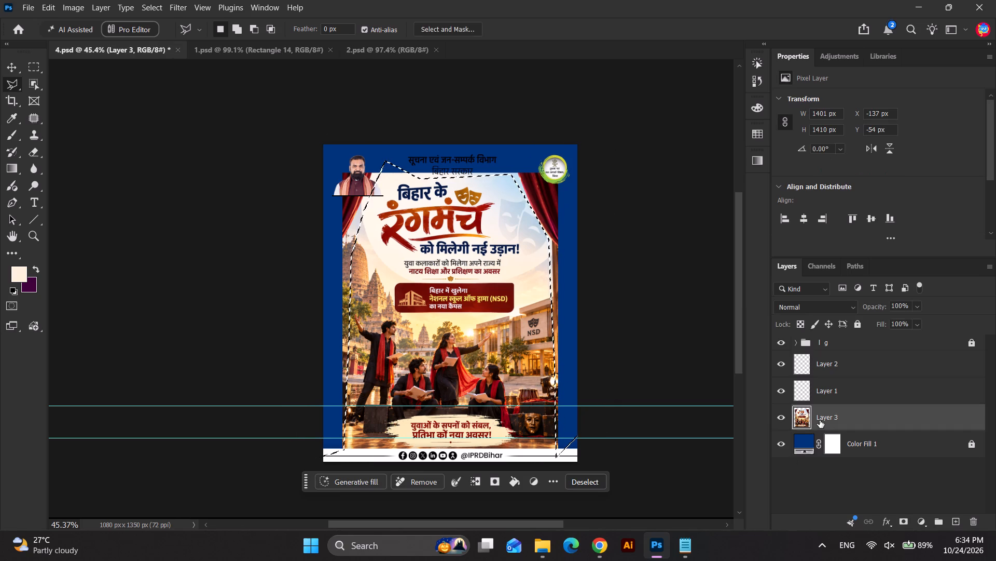
key(Delete)
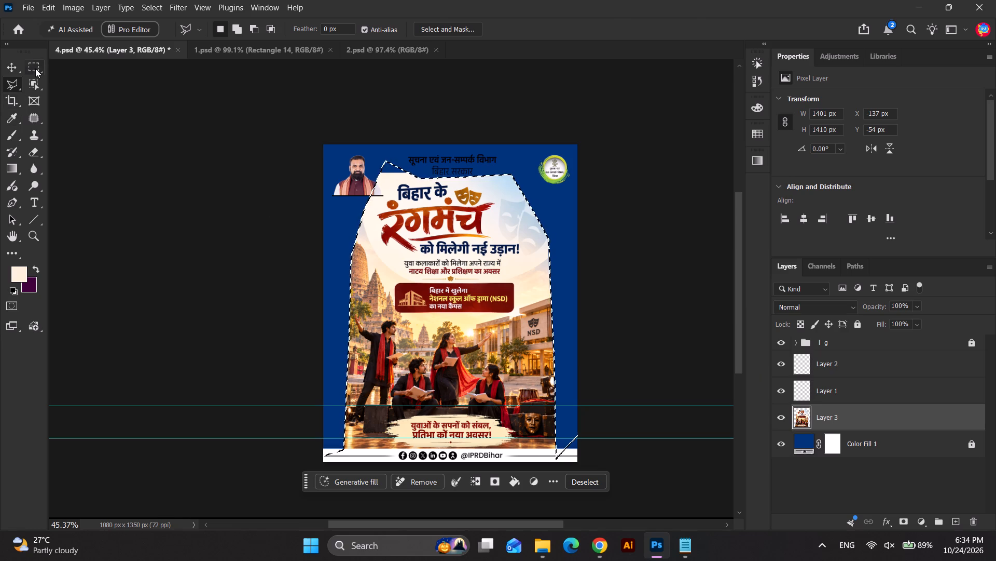
click(35, 69)
right_click(509, 279)
click(555, 34)
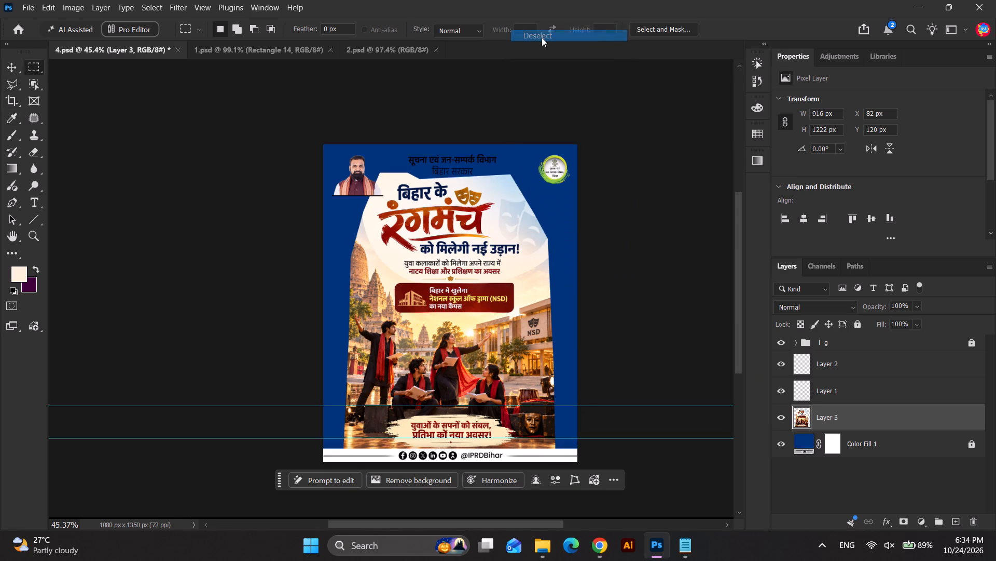
Fill everything outside the trimmed Layer 3 artwork using Generative Fill with Firefly and no prompt.
click(4, 68)
click(450, 322)
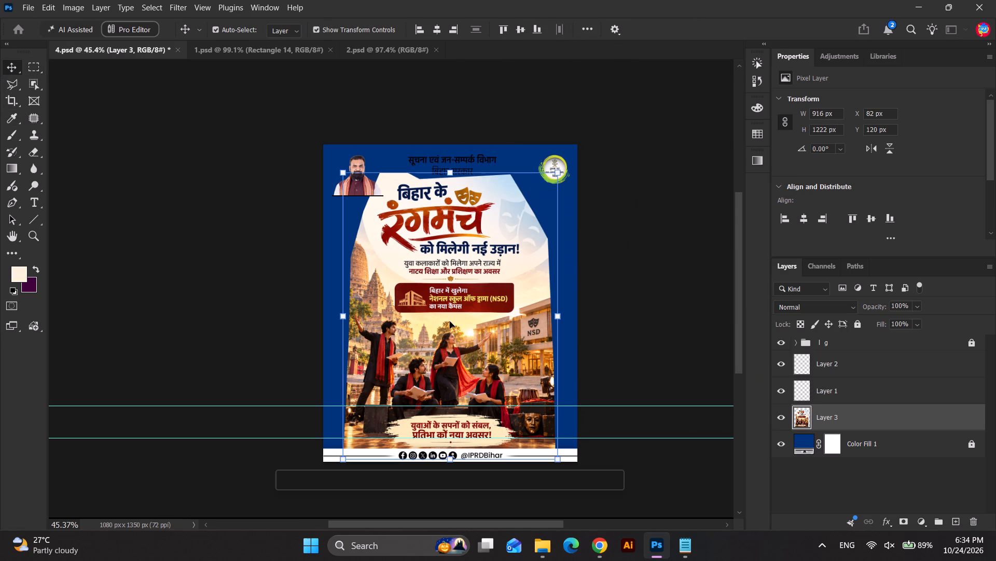
click(432, 31)
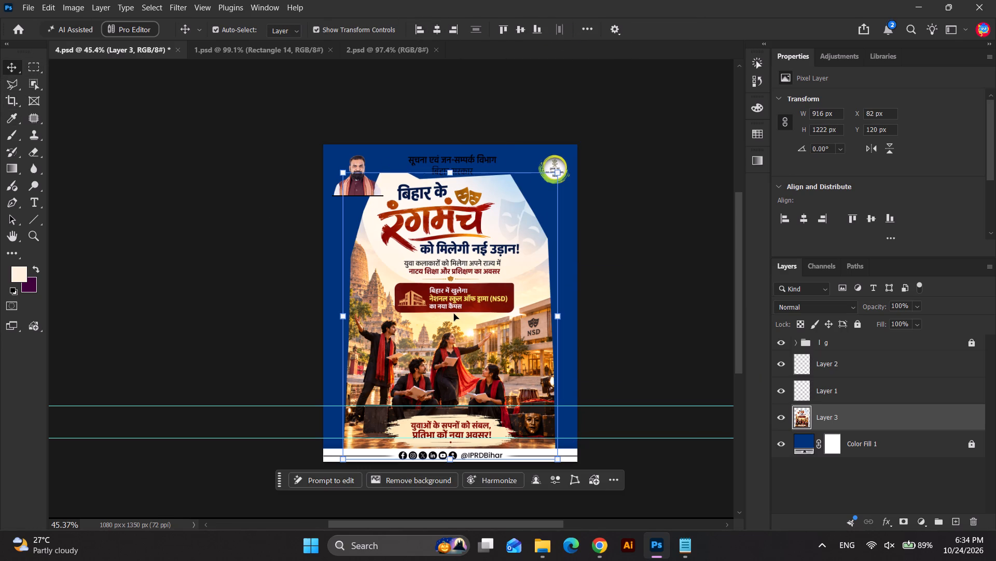
click(454, 314)
ctrl+click(805, 419)
ctrl+click(496, 318)
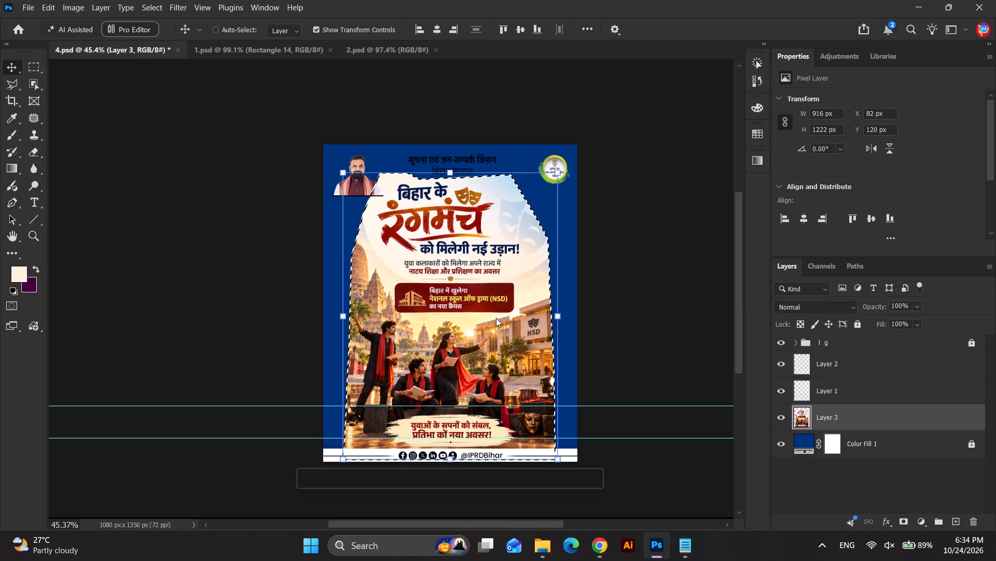
key(ctrl+shift+i)
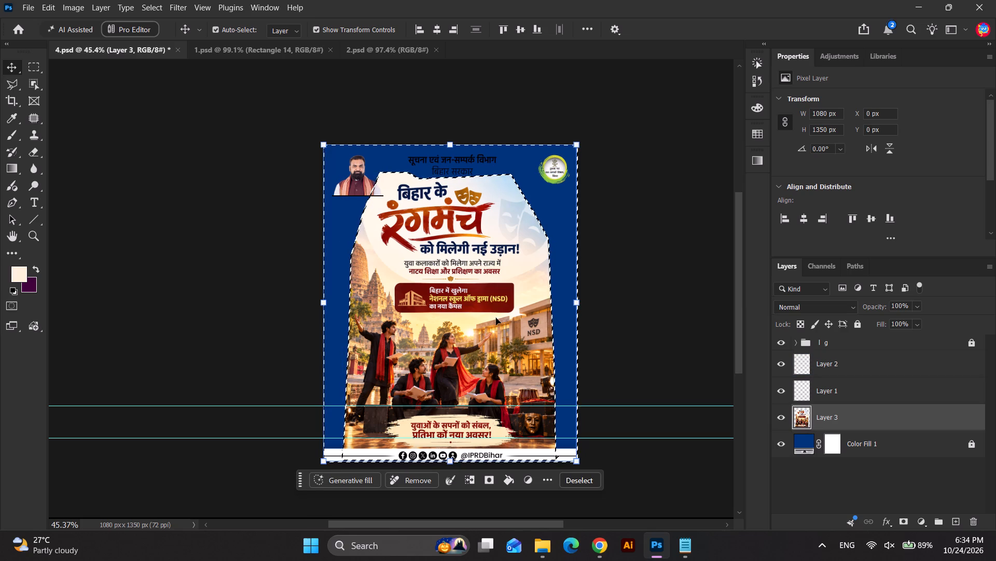
click(337, 476)
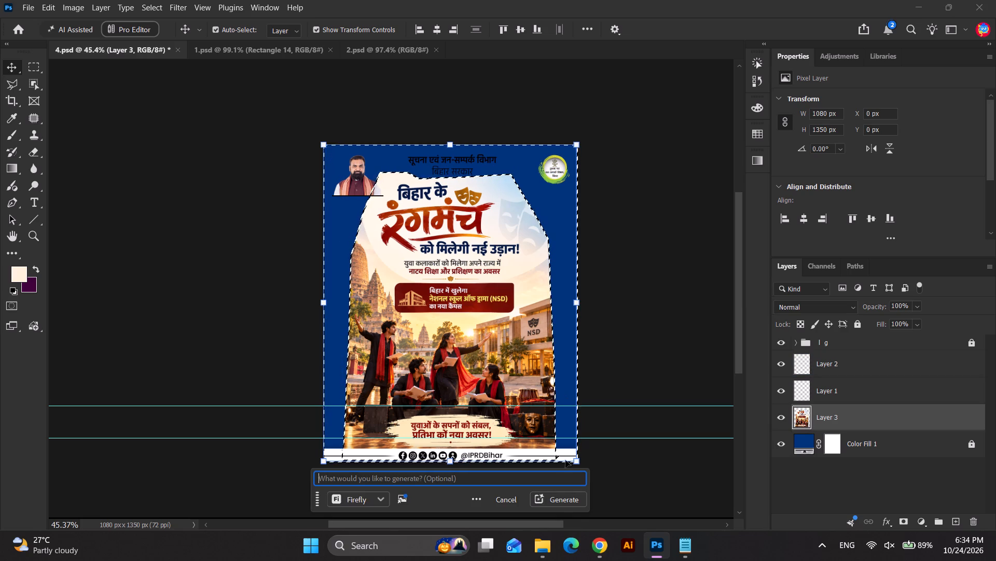
click(559, 502)
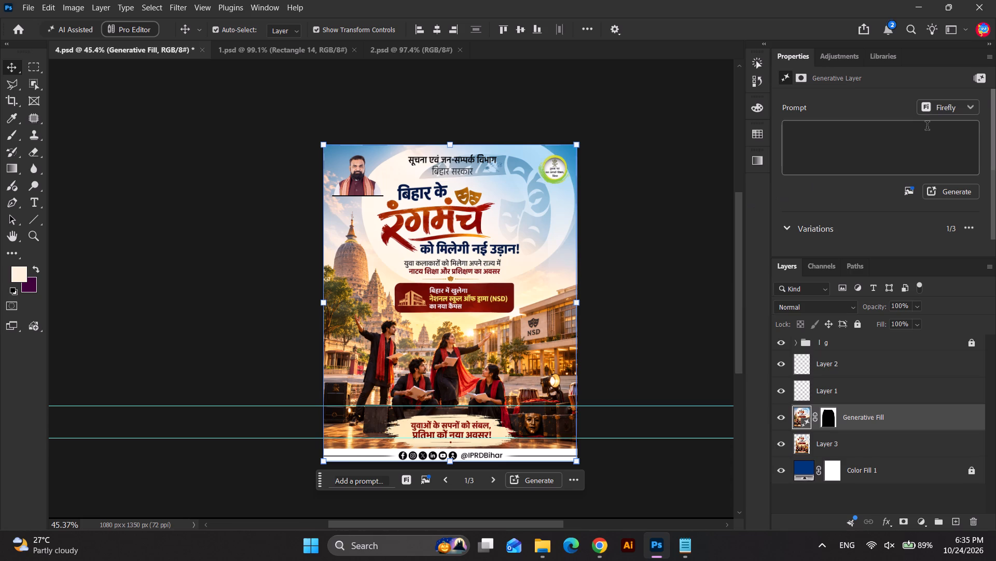
Compare the three generated variations of the surrounding background and keep the first one.
scroll(927, 127, down, 4)
scroll(933, 133, up, 2)
drag(992, 127, 995, 188)
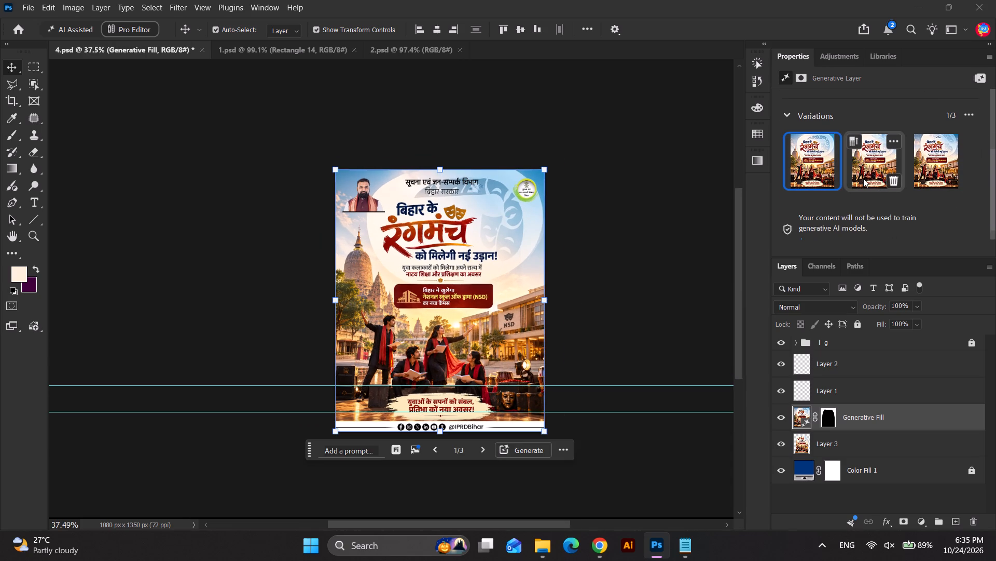
click(863, 178)
click(927, 176)
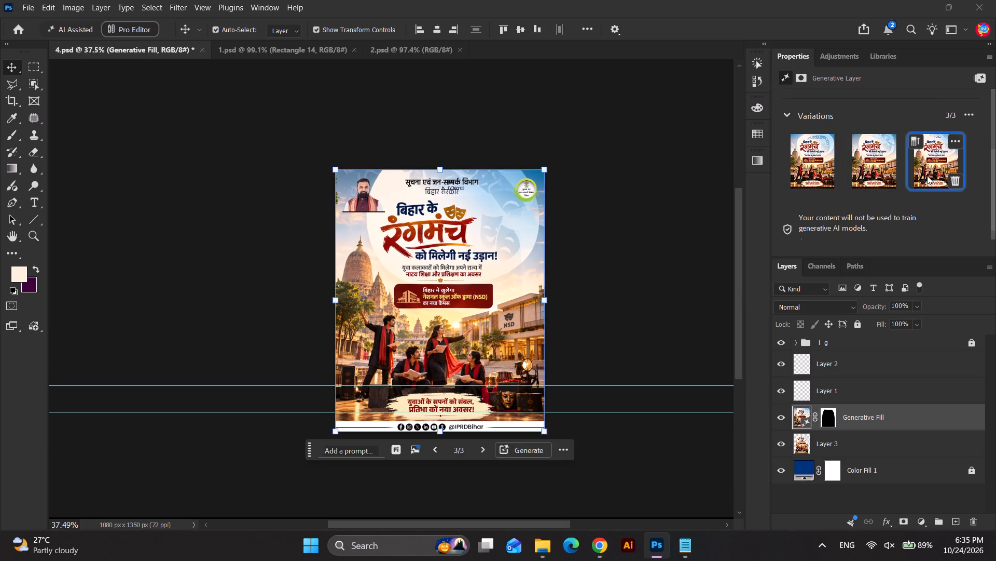
click(864, 173)
click(810, 173)
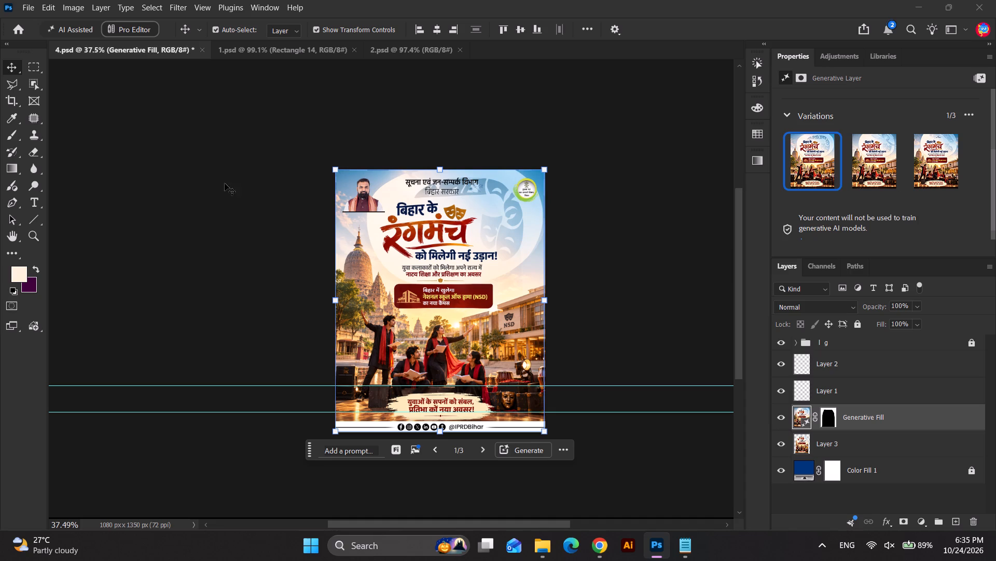
Merge the Generative Fill layer with Layer 3 into a single pixel layer.
scroll(459, 234, up, 5)
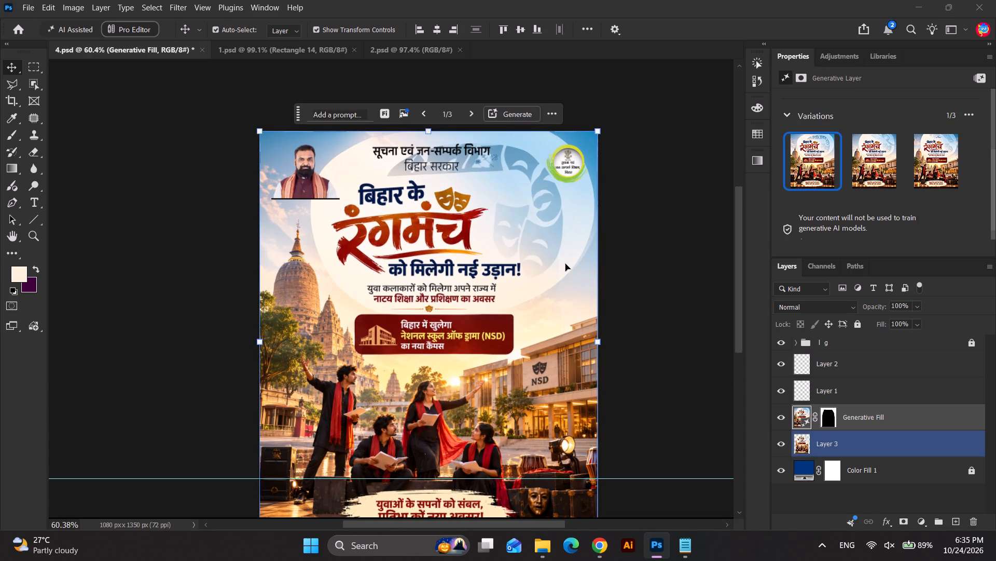
click(550, 220)
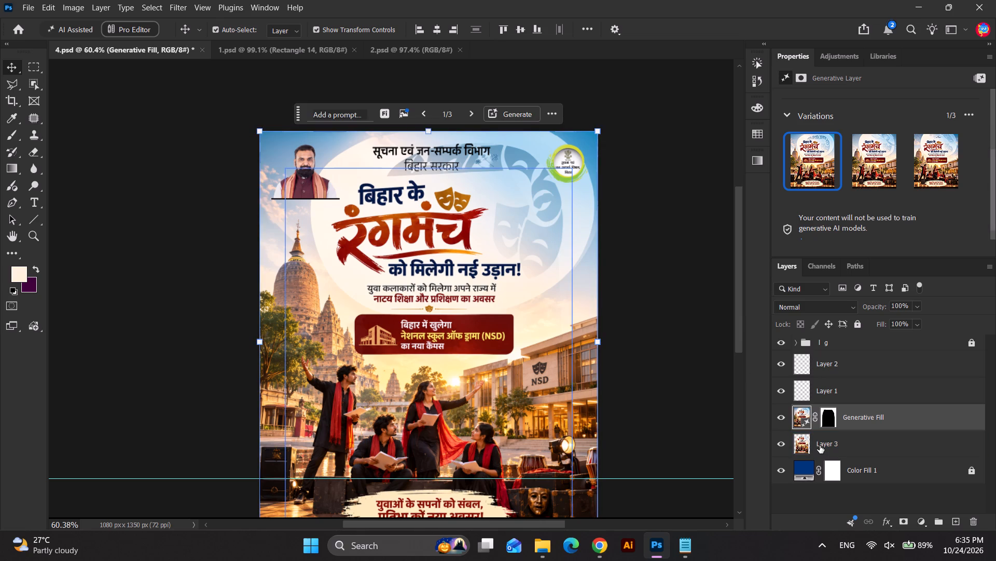
ctrl+click(820, 445)
key(ctrl+e)
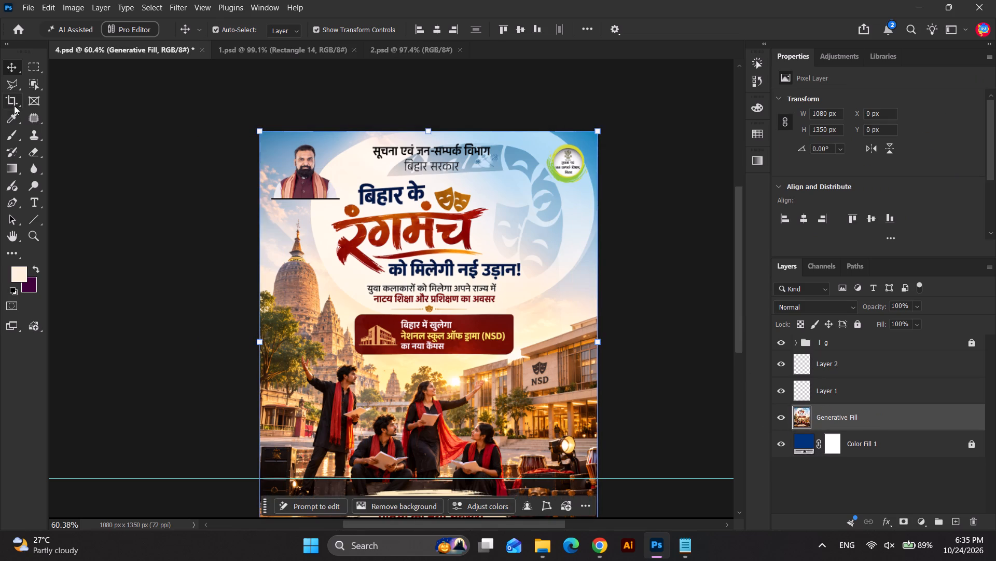
Sample the light blue beside the faint mask artwork and paint over the mask shapes behind the header text with a soft brush.
click(14, 87)
click(11, 117)
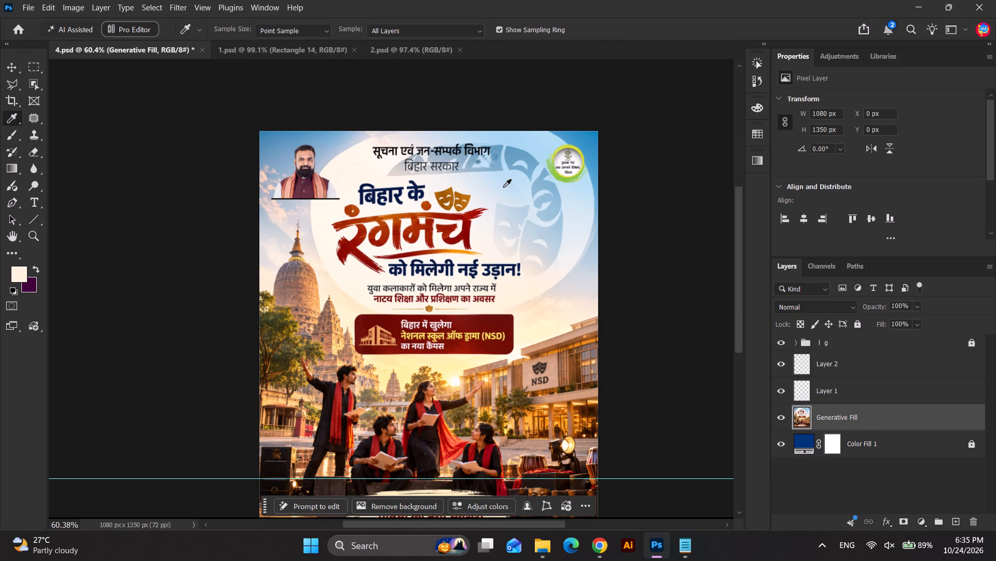
click(507, 184)
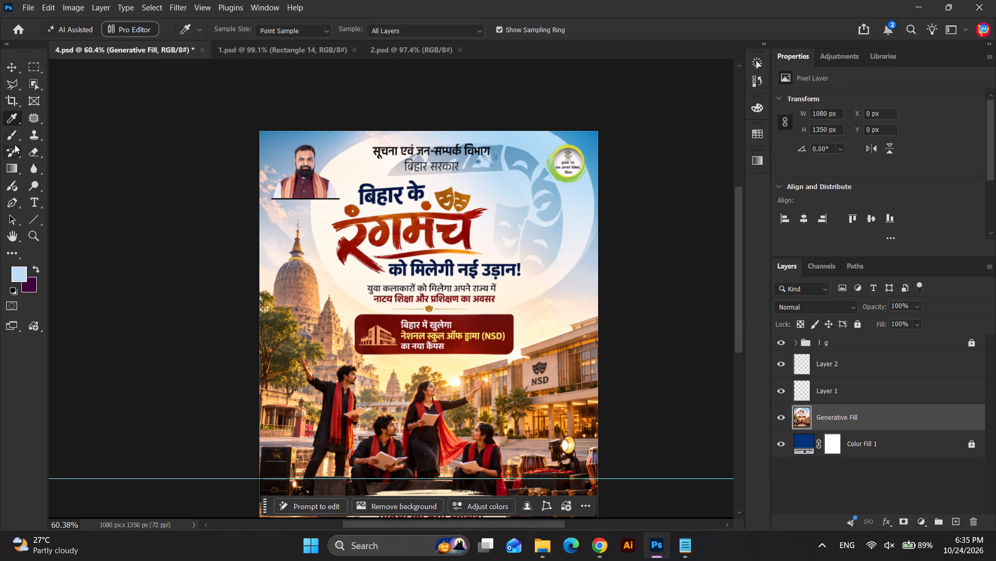
click(12, 135)
scroll(539, 167, up, 4)
key(bracketleft)
key(bracketleft)
key(bracketleft)
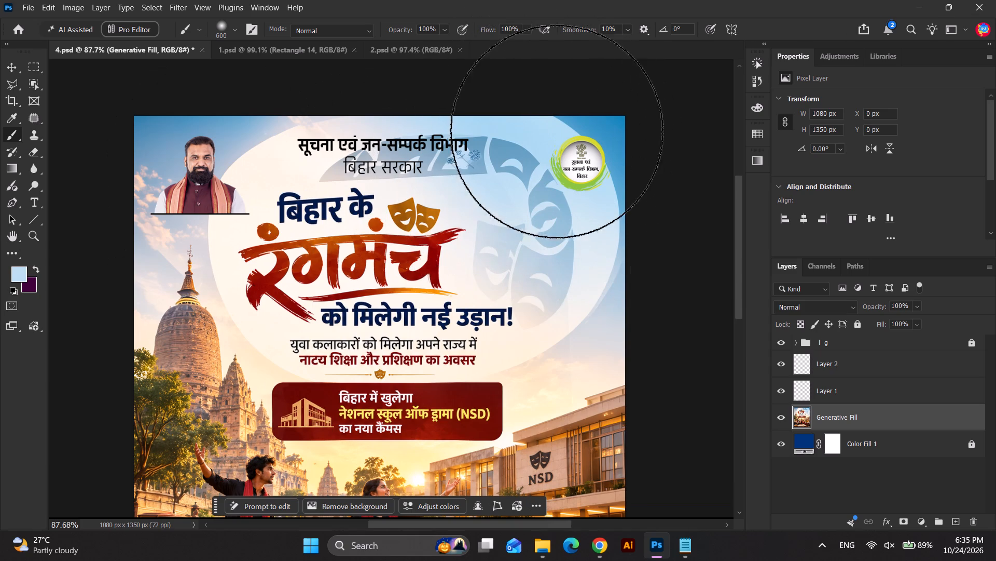
key(bracketleft)
click(554, 124)
click(498, 105)
key(bracketleft)
key(bracketleft)
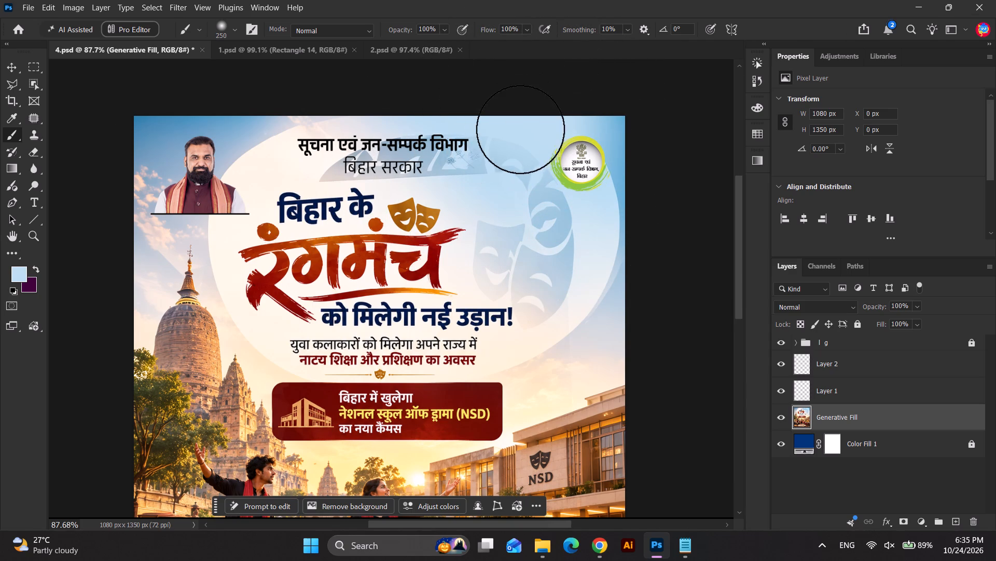
key(bracketleft)
drag(519, 132, 268, 136)
key(bracketleft)
key(bracketleft)
drag(318, 139, 0, 146)
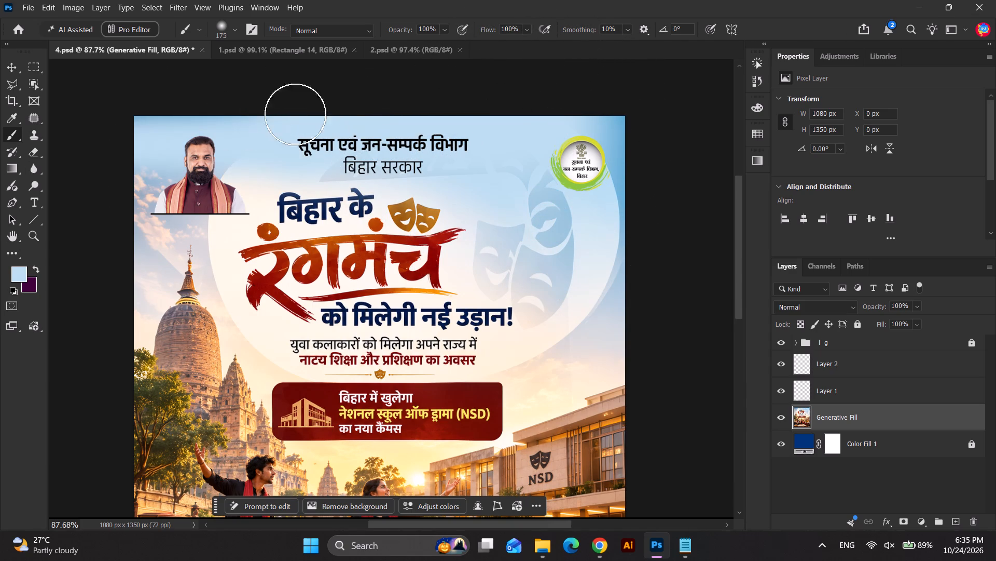
Enlarge the soft brush to 400 and paint the light blue over the sky behind the portrait in the poster's upper-left corner.
key(bracketright)
key(bracketright)
drag(226, 161, 186, 195)
key(bracketright)
click(178, 201)
key(bracketright)
key(bracketright)
click(197, 192)
click(202, 190)
key(bracketright)
click(187, 188)
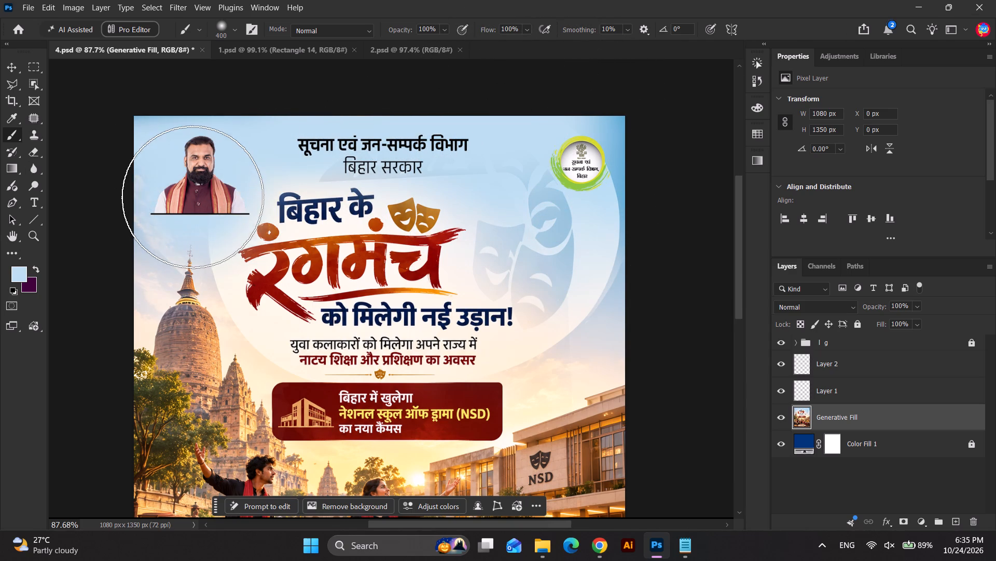
click(194, 202)
Soften the darker sky around the round logo in the poster's upper-right corner with the same light blue brush.
drag(653, 203, 650, 186)
drag(635, 156, 627, 142)
double_click(622, 135)
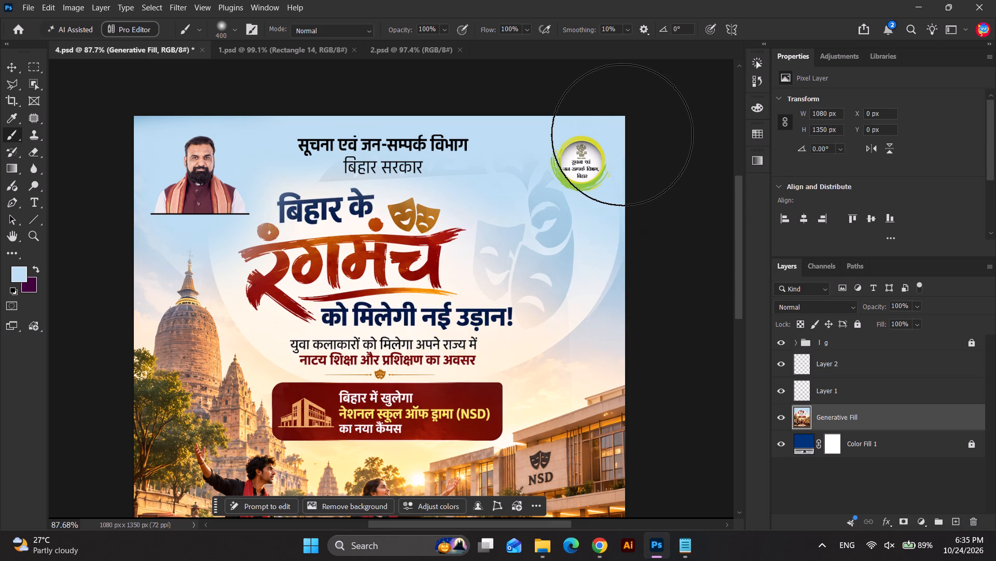
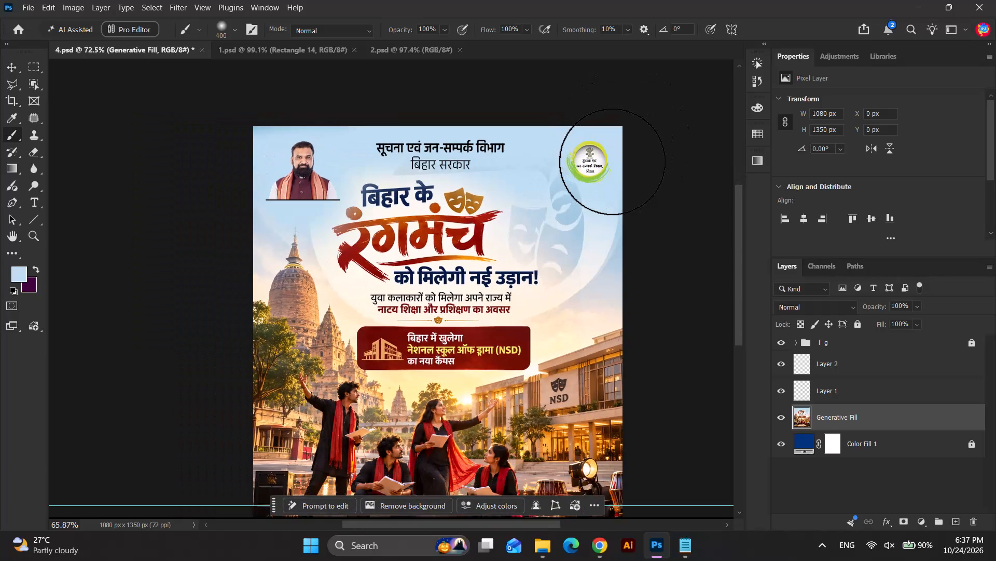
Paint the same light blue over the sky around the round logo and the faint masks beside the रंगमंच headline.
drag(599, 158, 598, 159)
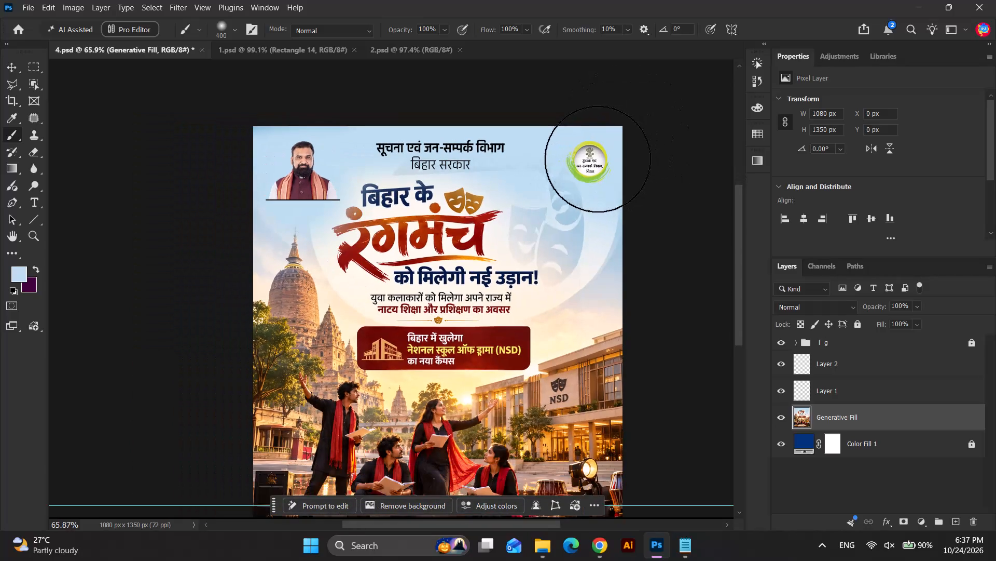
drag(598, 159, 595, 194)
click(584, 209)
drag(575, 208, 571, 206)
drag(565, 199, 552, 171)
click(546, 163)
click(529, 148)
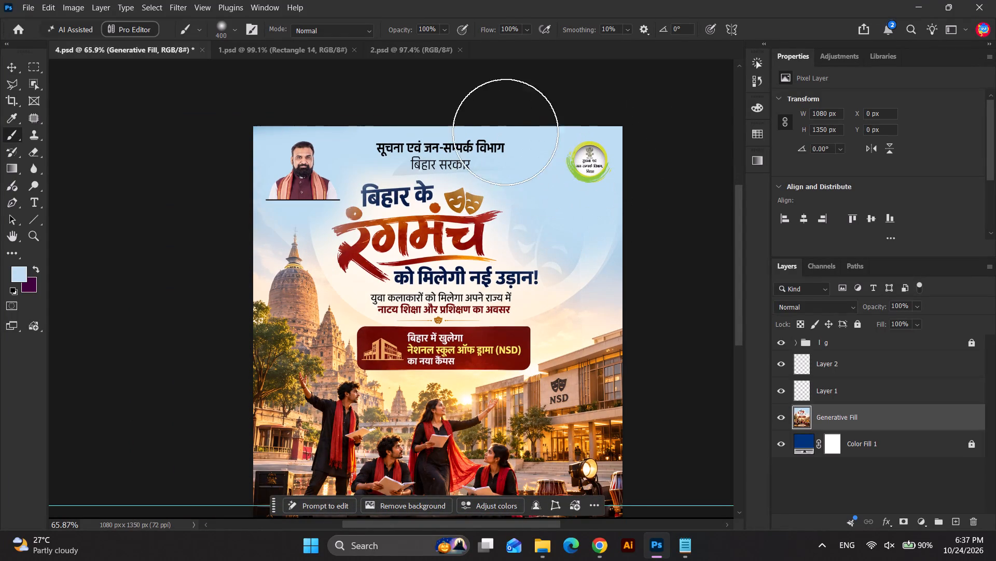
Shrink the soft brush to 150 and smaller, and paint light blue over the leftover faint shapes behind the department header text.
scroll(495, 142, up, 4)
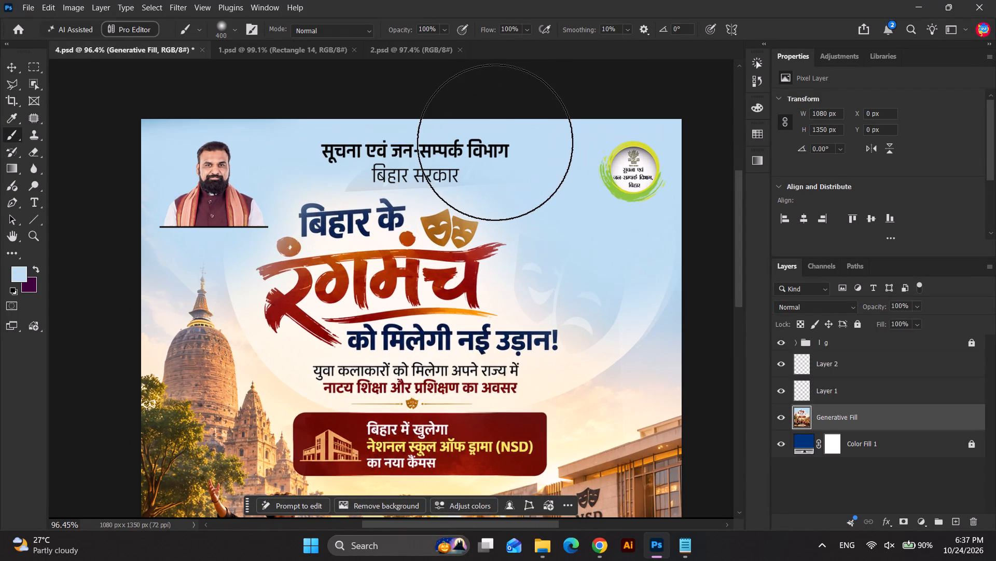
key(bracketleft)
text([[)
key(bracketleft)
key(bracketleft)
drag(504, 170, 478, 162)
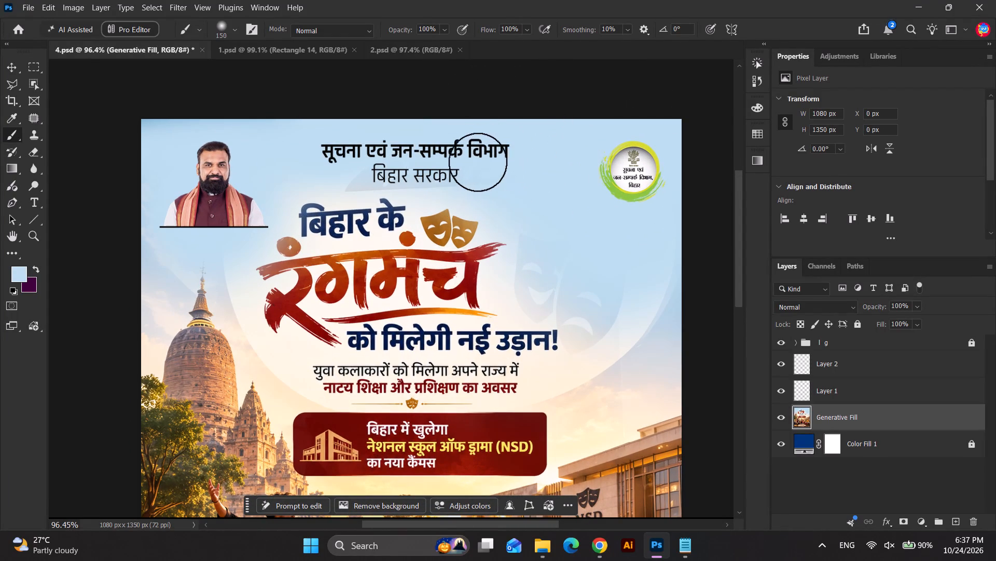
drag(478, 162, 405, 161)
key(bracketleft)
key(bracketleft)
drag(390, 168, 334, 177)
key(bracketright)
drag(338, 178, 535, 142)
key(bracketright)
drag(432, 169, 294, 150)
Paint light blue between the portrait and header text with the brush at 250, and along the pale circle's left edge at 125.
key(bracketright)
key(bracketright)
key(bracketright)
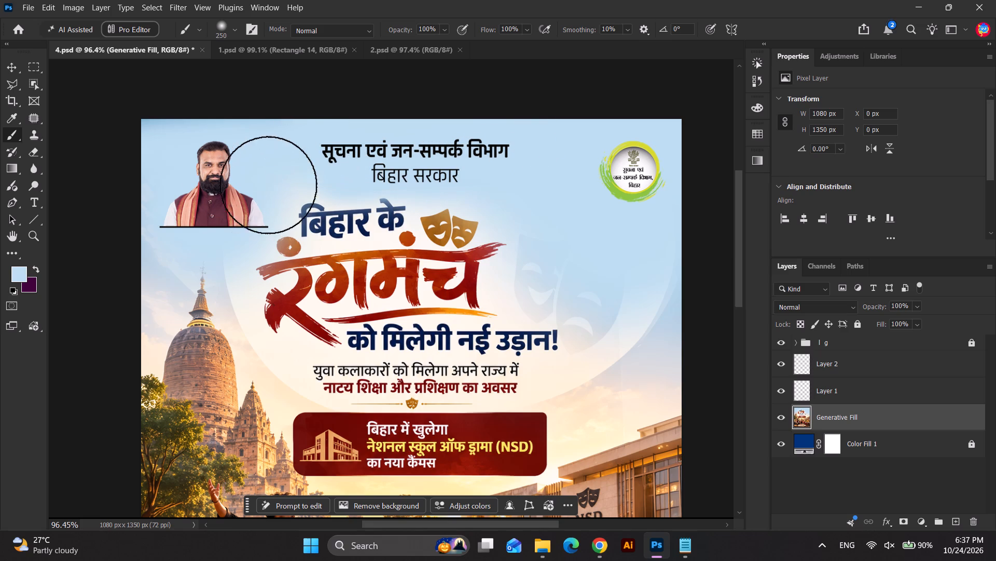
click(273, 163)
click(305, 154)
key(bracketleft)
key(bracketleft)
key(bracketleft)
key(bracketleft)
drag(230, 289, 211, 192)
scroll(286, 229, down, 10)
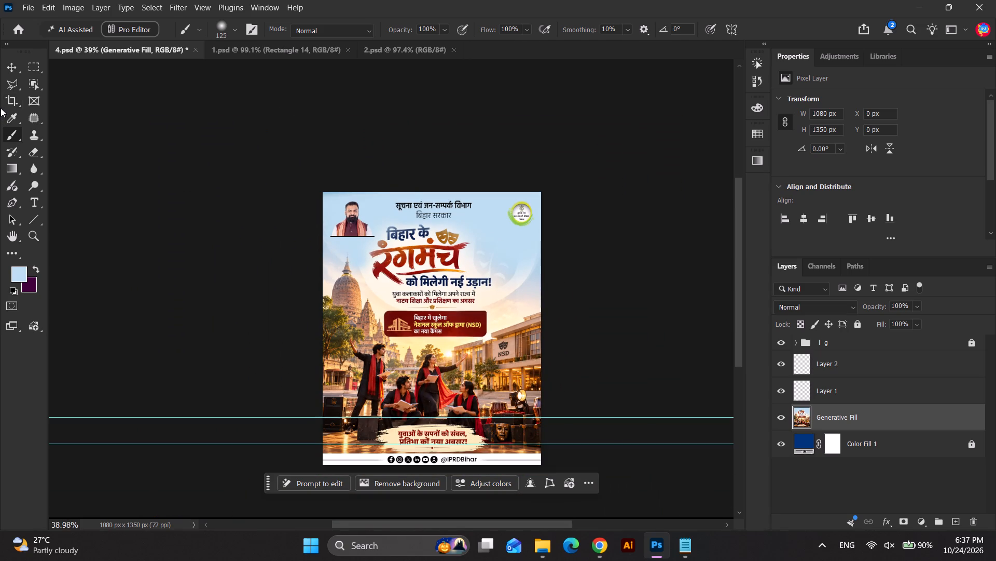
Deselect the layer and examine the retouched header and sky of the poster up close.
click(12, 65)
click(190, 224)
scroll(597, 321, up, 4)
scroll(557, 288, up, 4)
scroll(557, 288, down, 2)
scroll(557, 286, up, 2)
scroll(557, 286, down, 2)
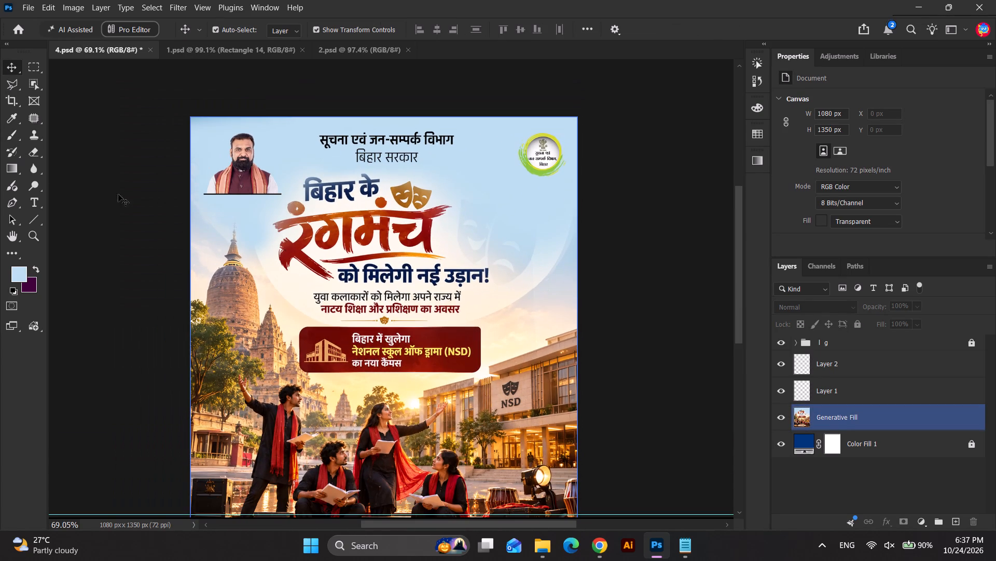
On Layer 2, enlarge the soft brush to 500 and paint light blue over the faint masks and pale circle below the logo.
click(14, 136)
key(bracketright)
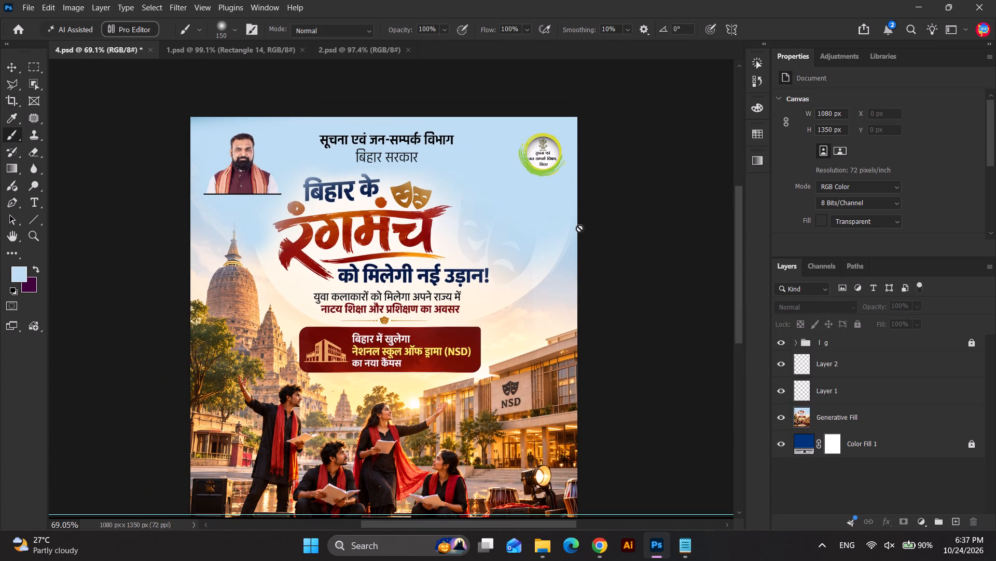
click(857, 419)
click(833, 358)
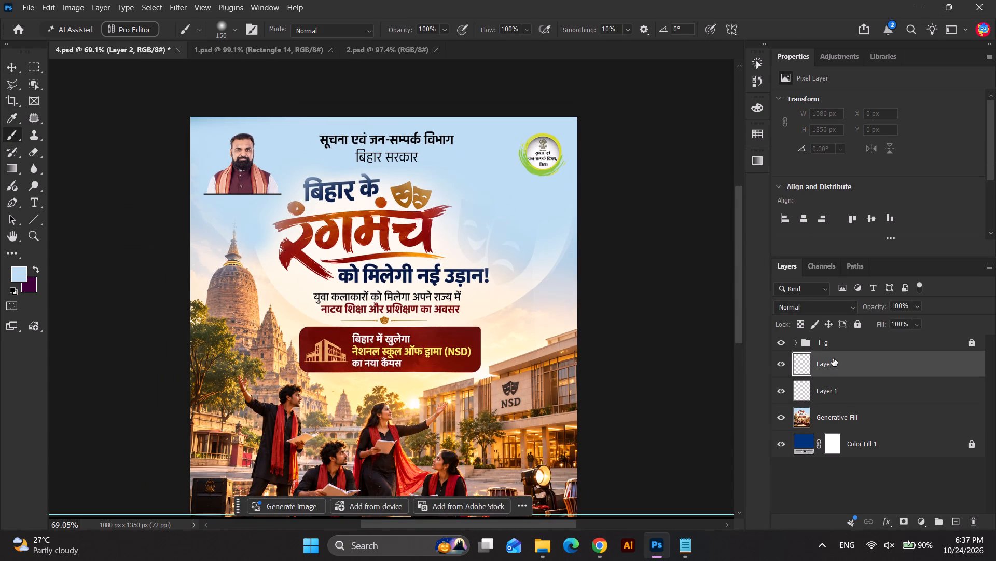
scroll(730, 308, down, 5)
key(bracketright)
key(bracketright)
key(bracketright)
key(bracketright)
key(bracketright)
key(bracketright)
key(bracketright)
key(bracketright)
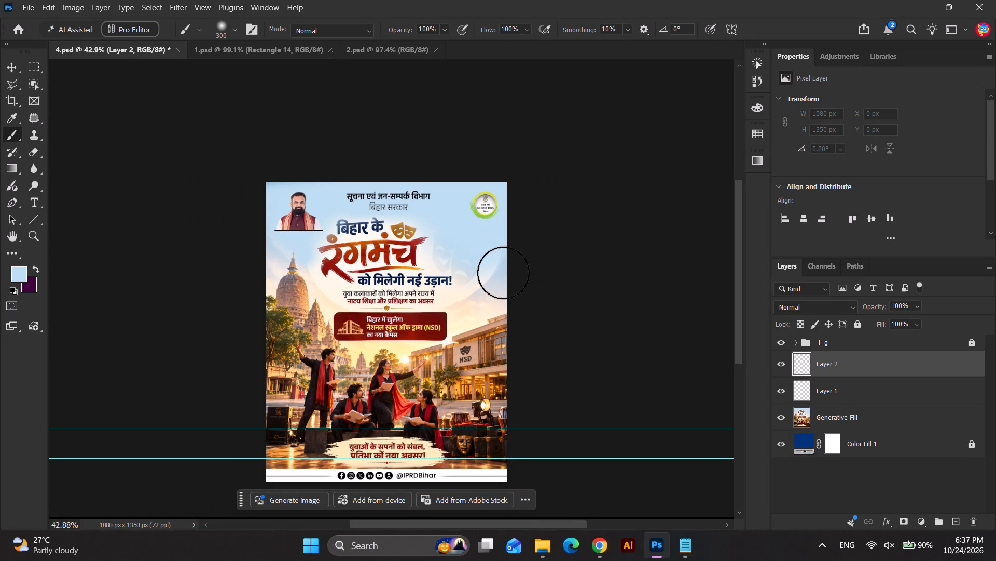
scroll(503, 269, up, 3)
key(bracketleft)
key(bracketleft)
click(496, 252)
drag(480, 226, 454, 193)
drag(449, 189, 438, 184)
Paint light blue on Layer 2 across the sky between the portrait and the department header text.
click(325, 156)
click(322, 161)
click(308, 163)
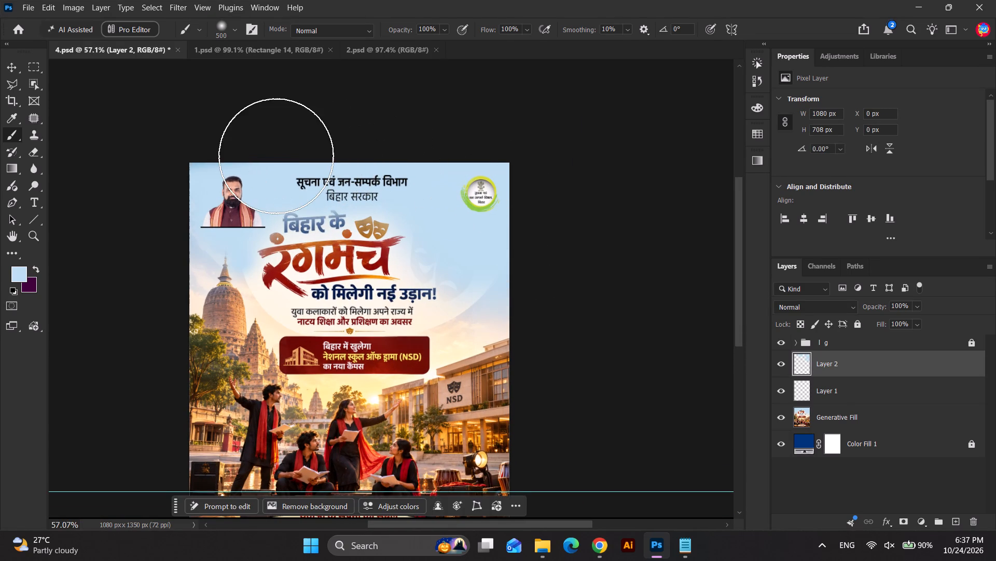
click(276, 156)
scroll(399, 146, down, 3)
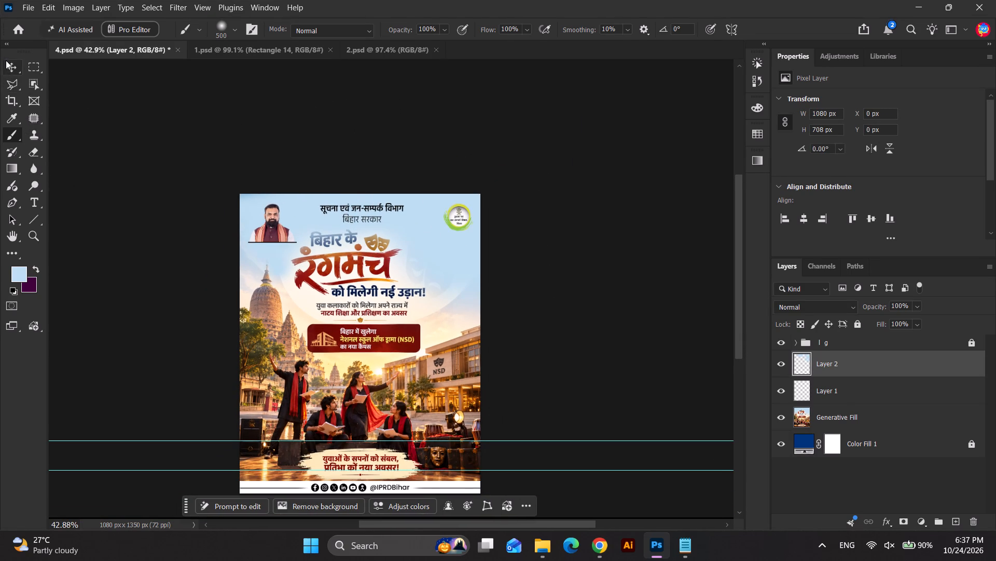
Delete the Generative Fill artwork layer and the painted Layer 2 from the poster.
double_click(7, 60)
click(391, 261)
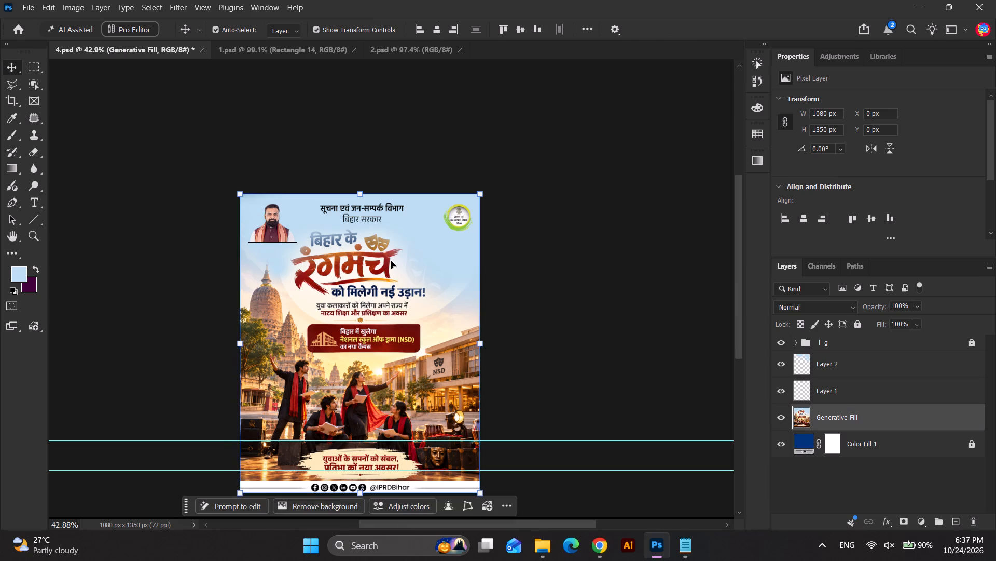
key(Delete)
click(431, 259)
key(Delete)
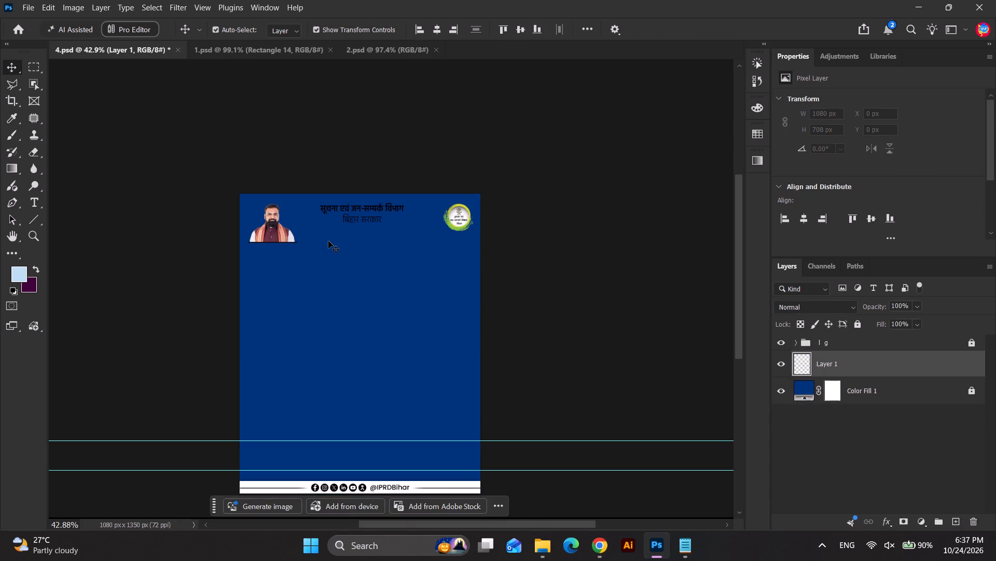
click(659, 303)
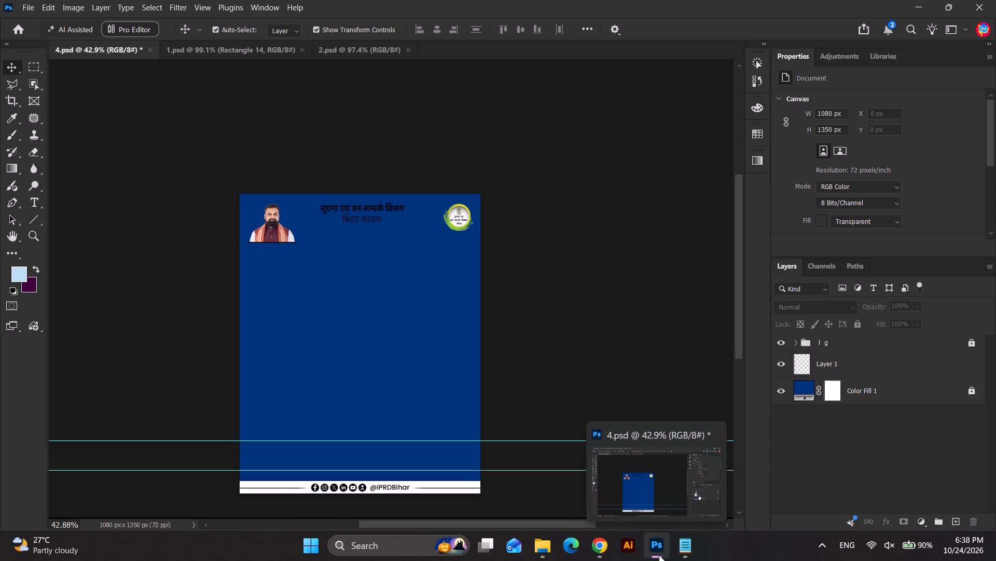